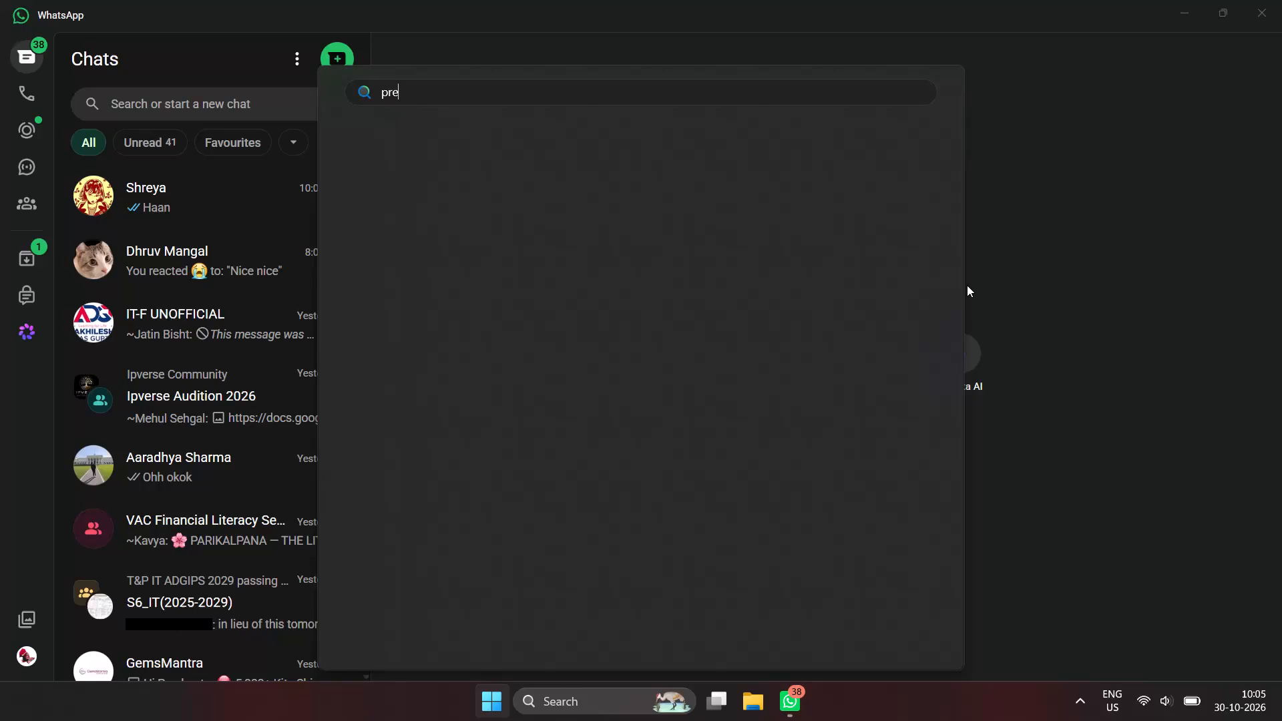
# Launch the application that best matches the system search for "pre".
pyautogui.press('Return')
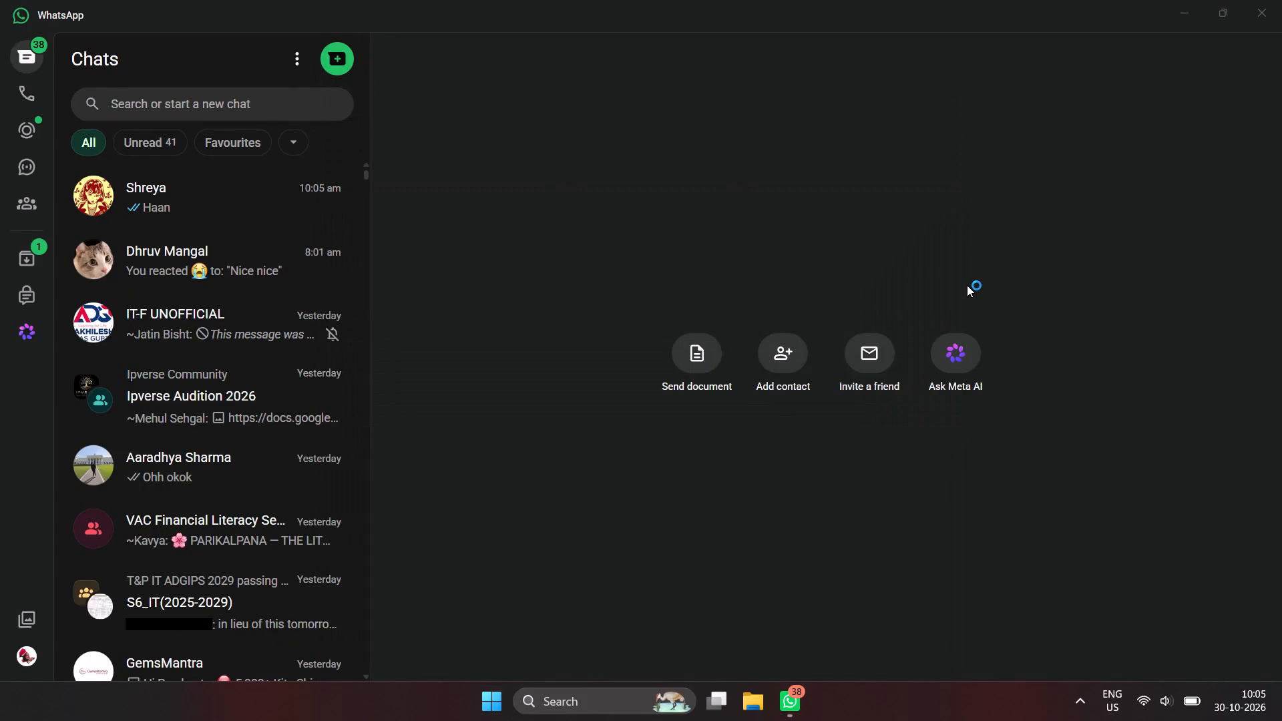
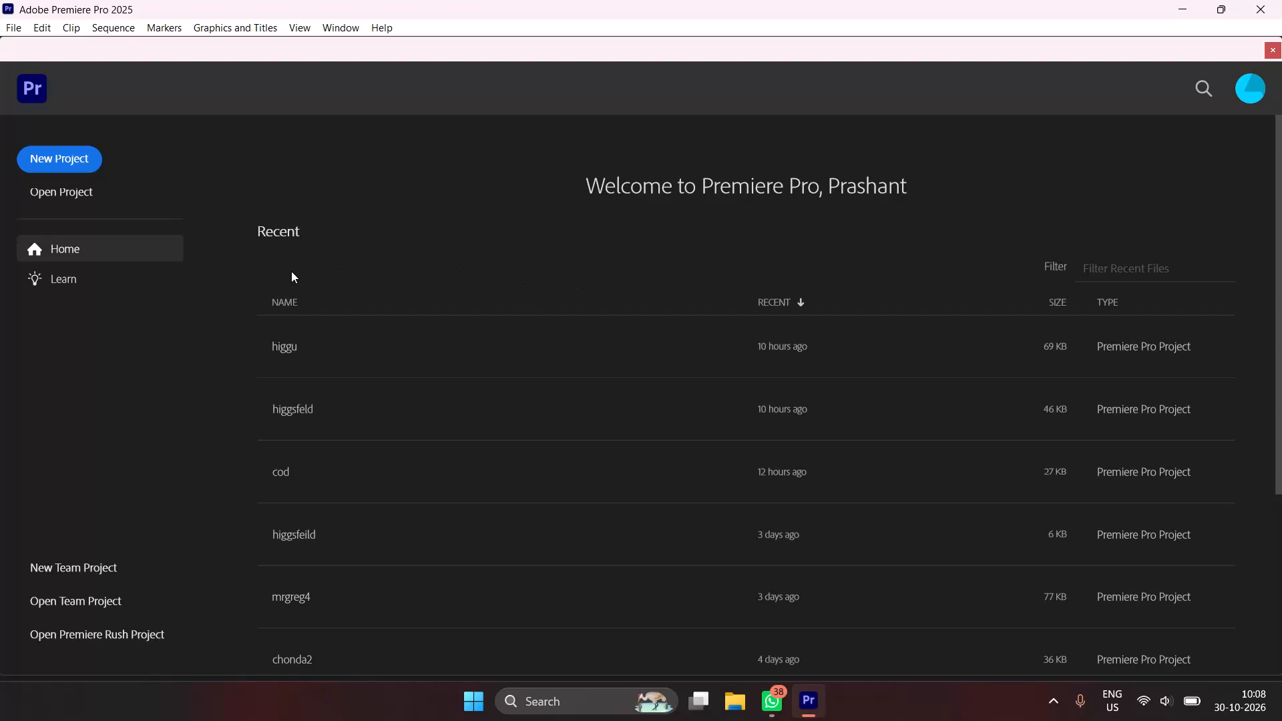
# Create a new project named cod2 in the default location and skip importing media.
pyautogui.click(59, 163)
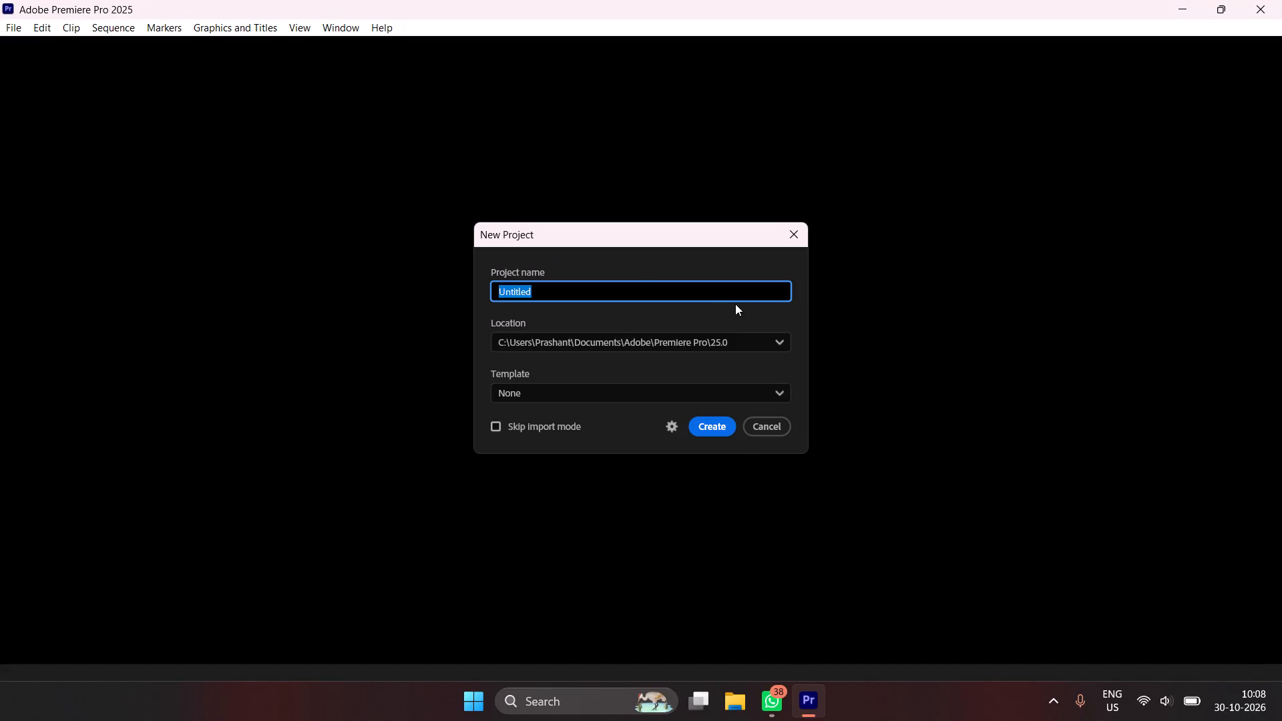
pyautogui.write('cod2')
pyautogui.press('Return')
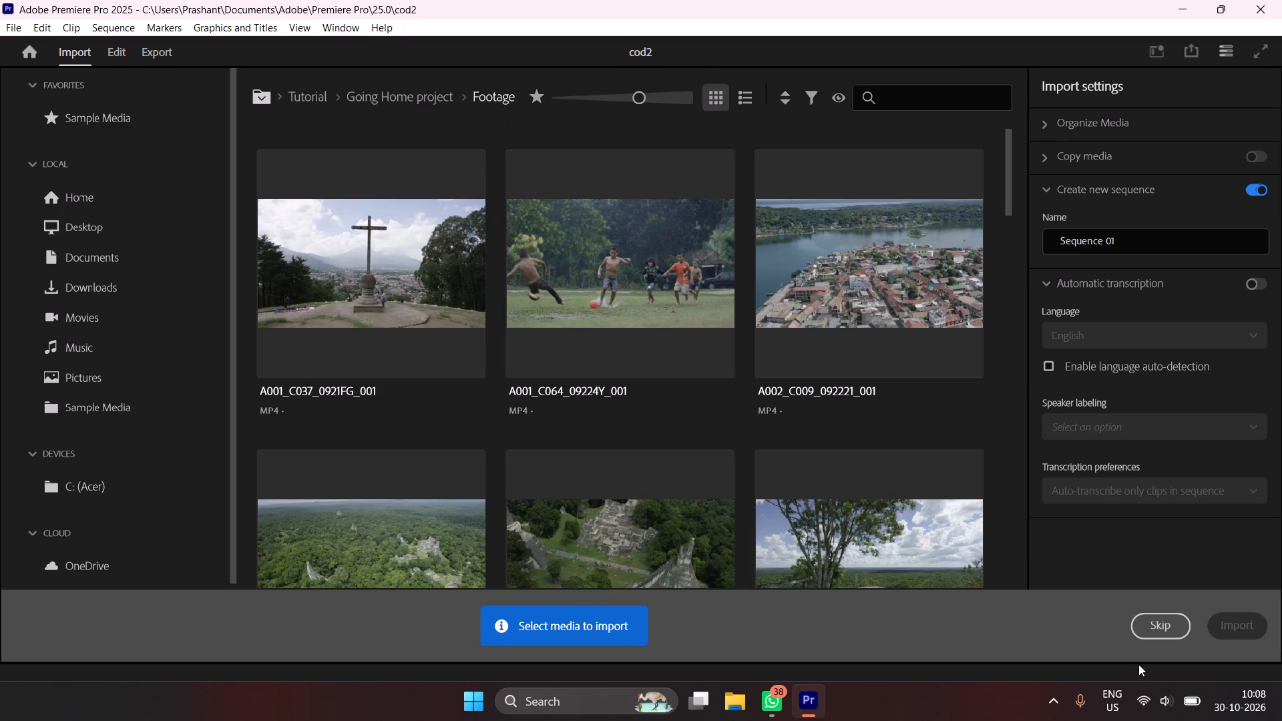
pyautogui.click(1154, 626)
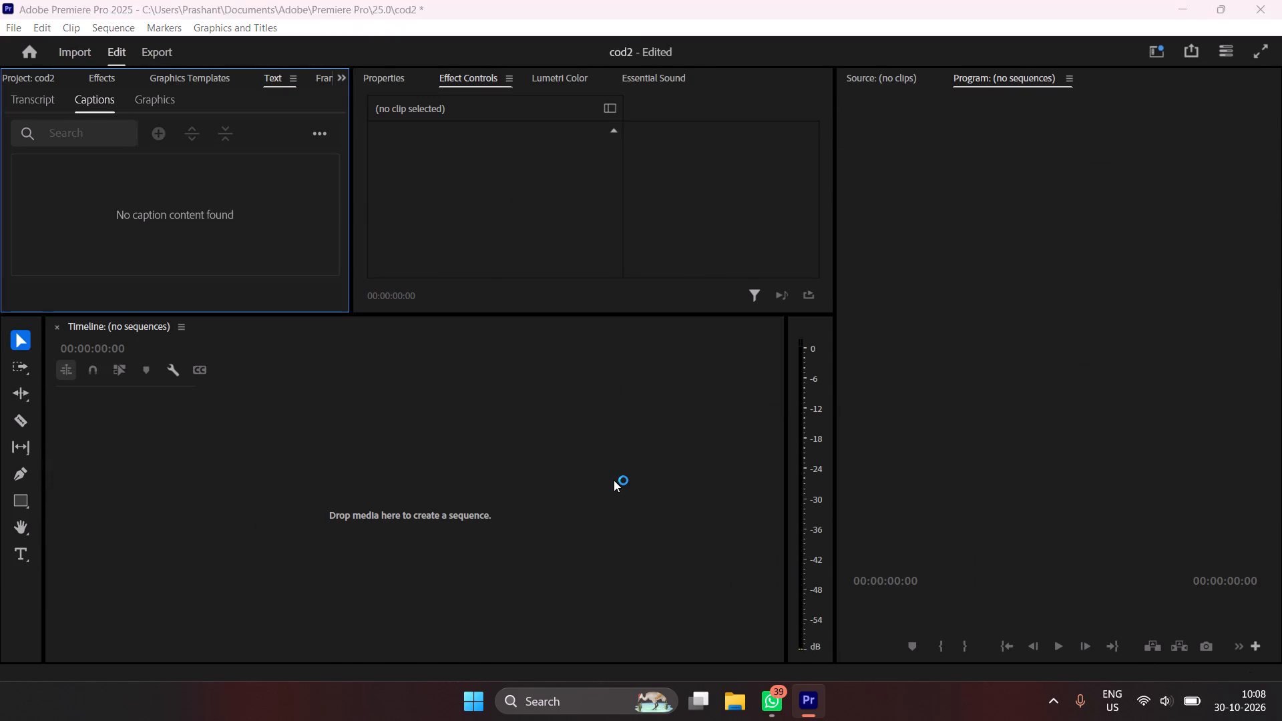
# Switch to the Zen browser and open the Content Rewards page.
pyautogui.doubleClick(33, 204)
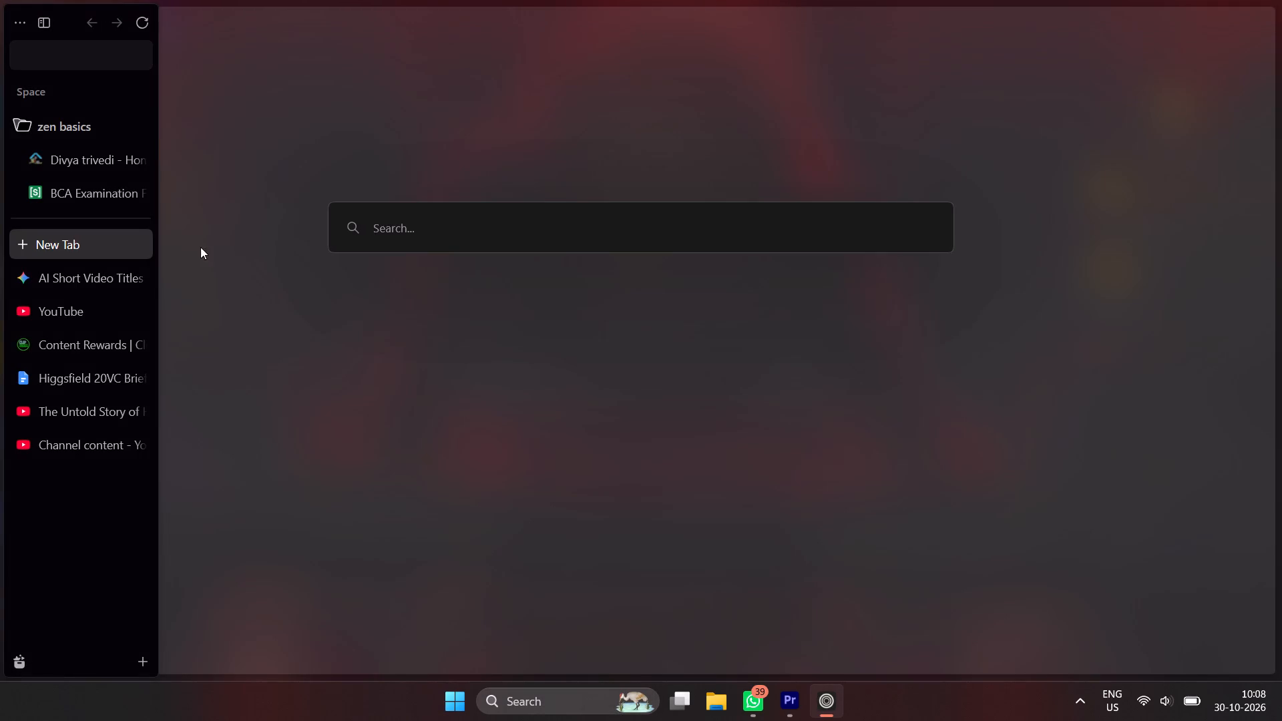
pyautogui.click(77, 338)
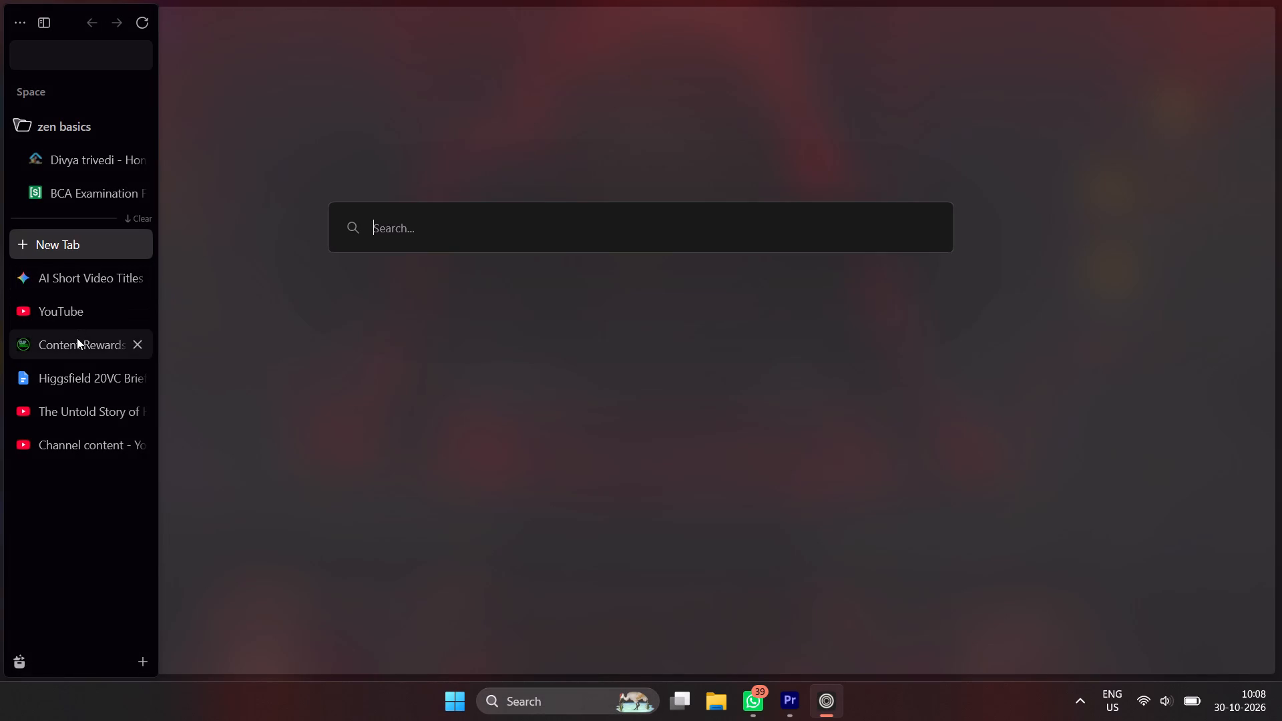
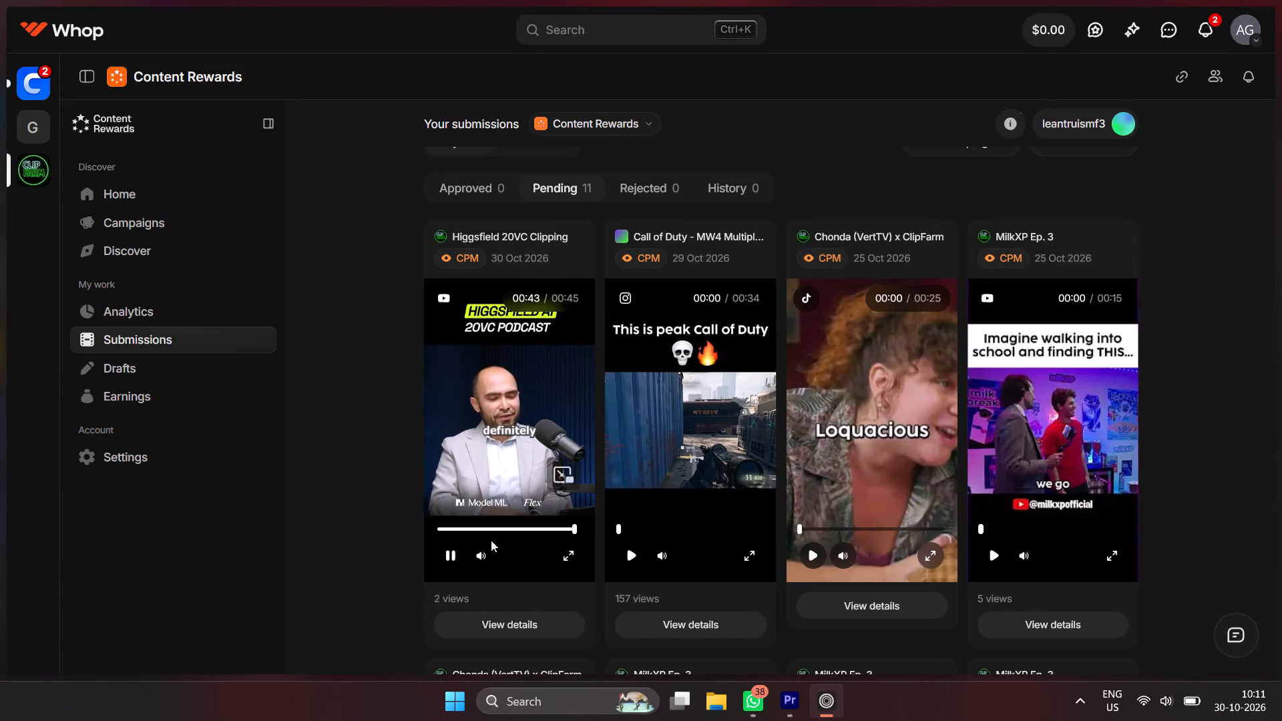
# Review the pending Higgsfield 20VC Clipping submission by replaying its video from the start three times and pausing it.
pyautogui.moveTo(479, 533); pyautogui.dragTo(393, 535)
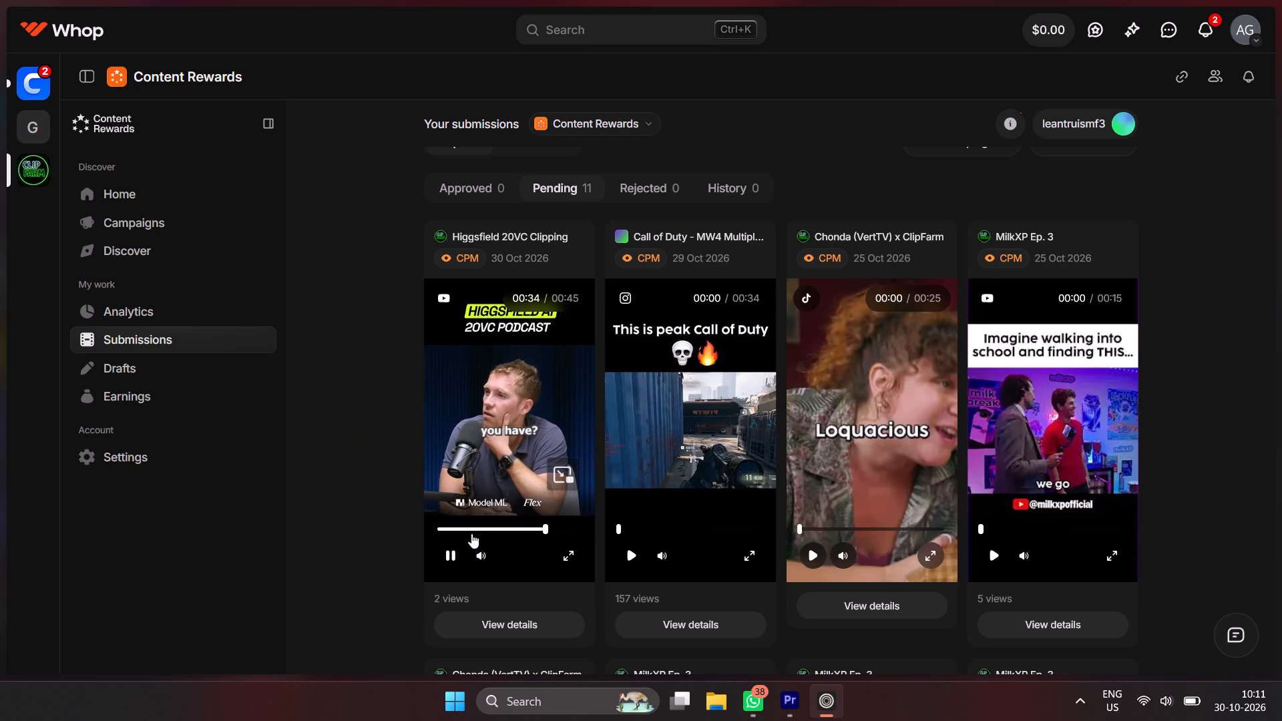
pyautogui.moveTo(471, 533); pyautogui.dragTo(373, 558)
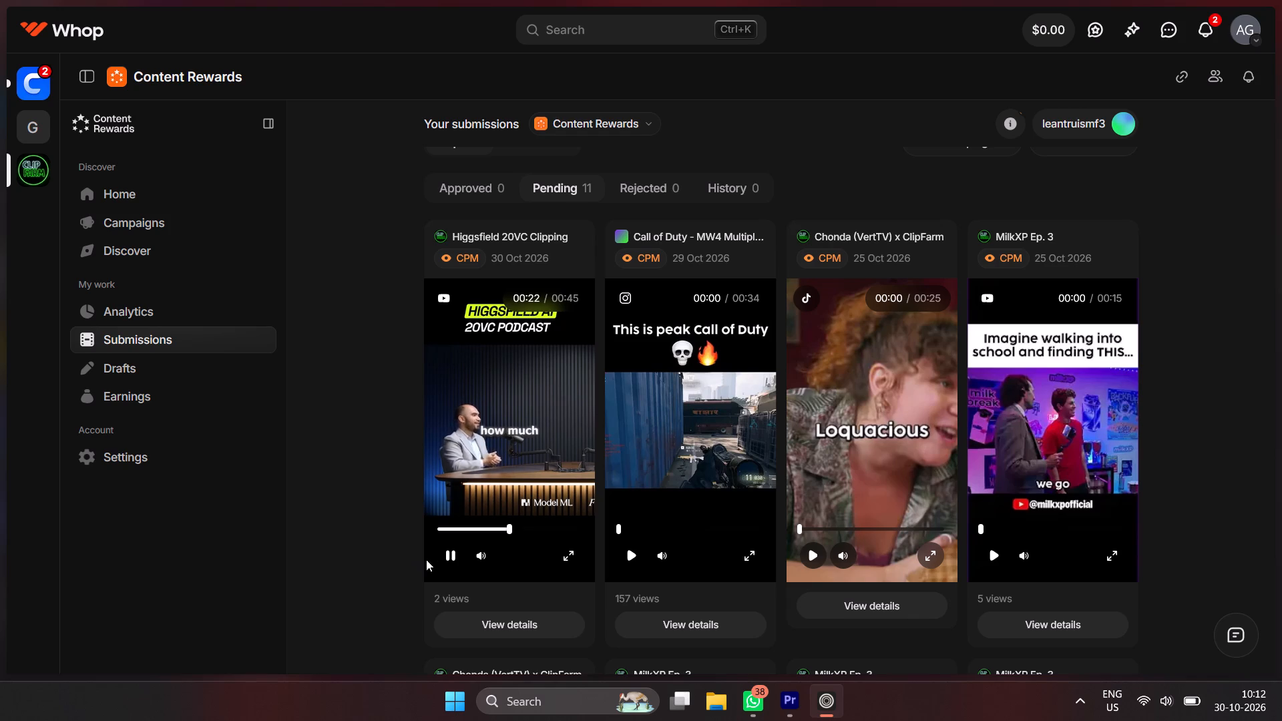
pyautogui.moveTo(460, 523); pyautogui.dragTo(348, 549)
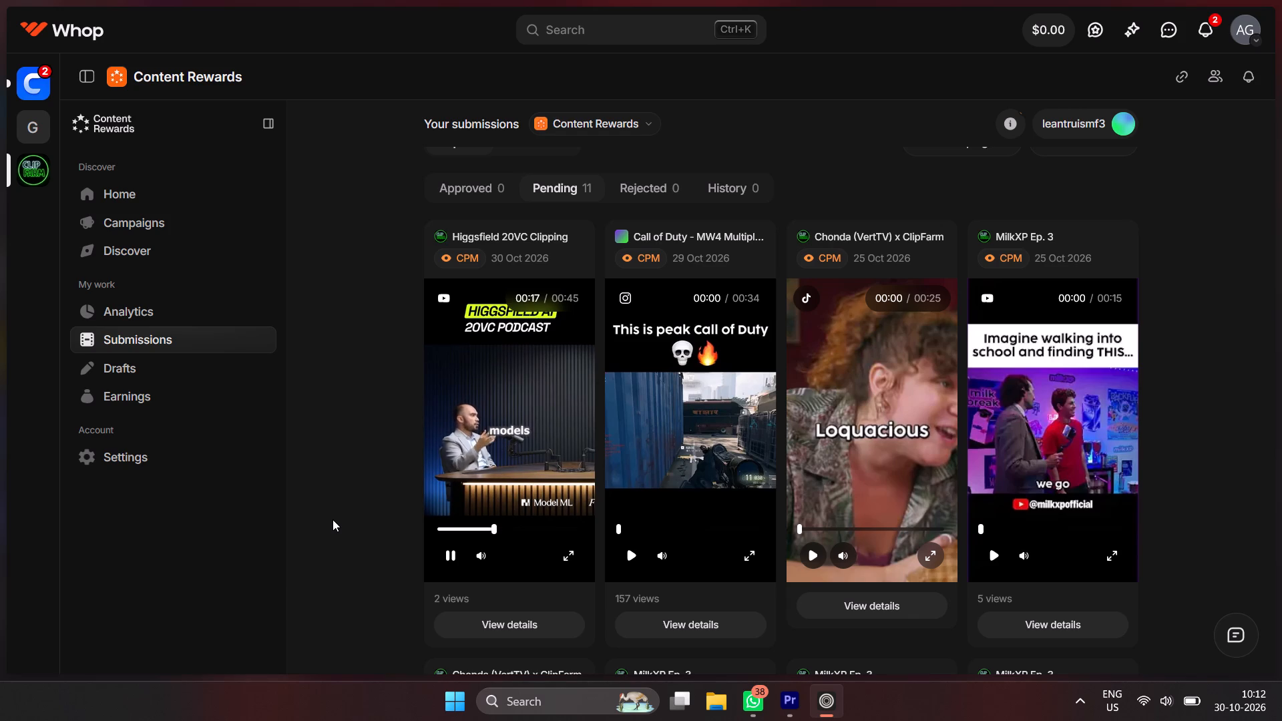
pyautogui.click(533, 421)
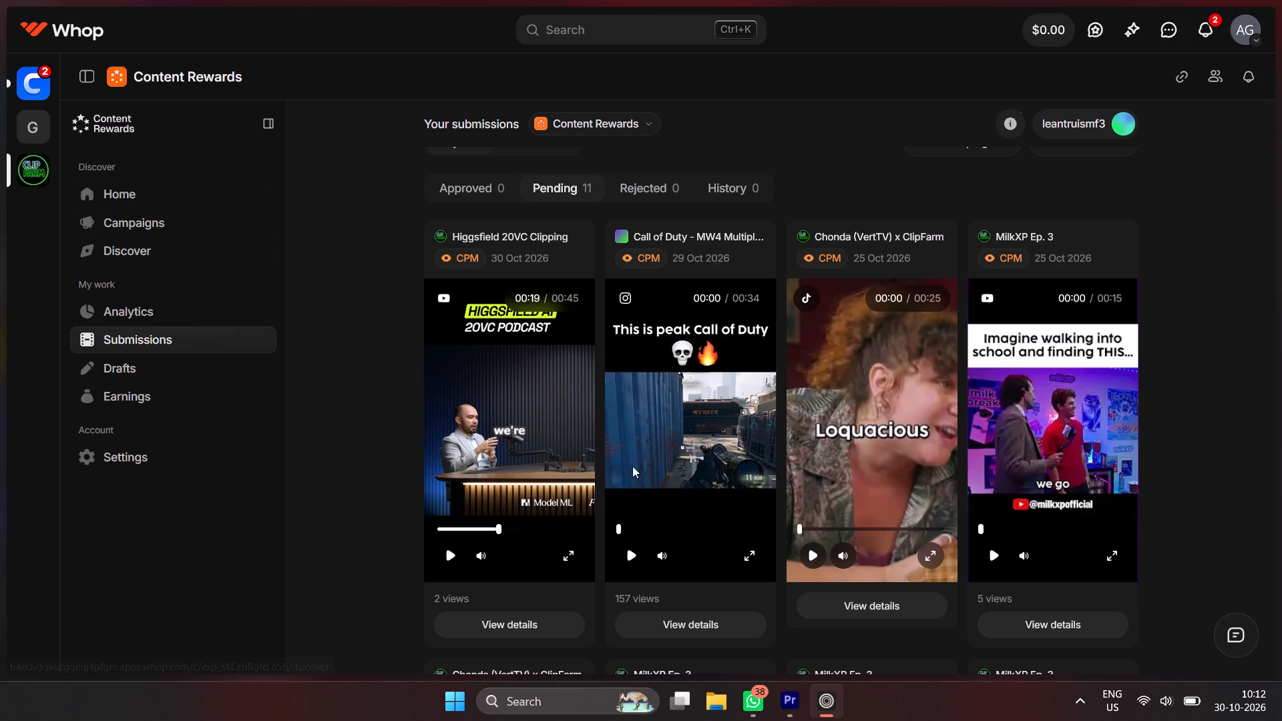
# Play the pending Call of Duty - MW4 submission video to review it.
pyautogui.click(636, 561)
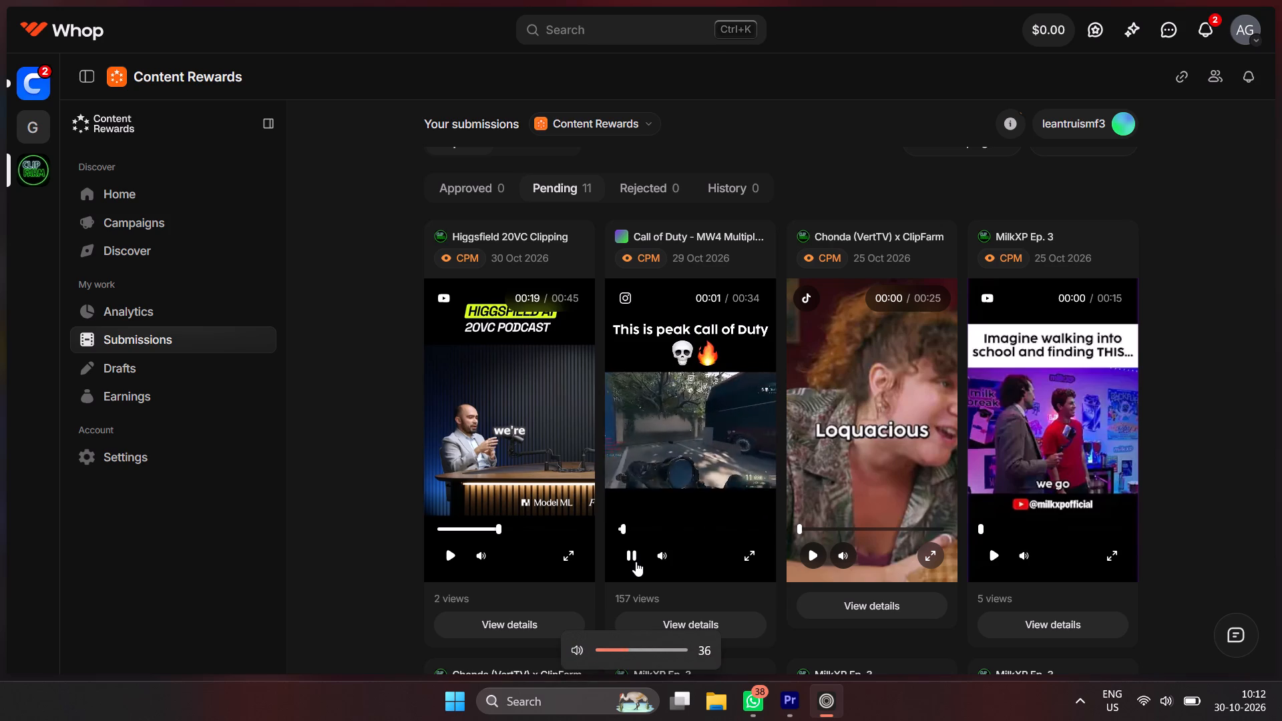
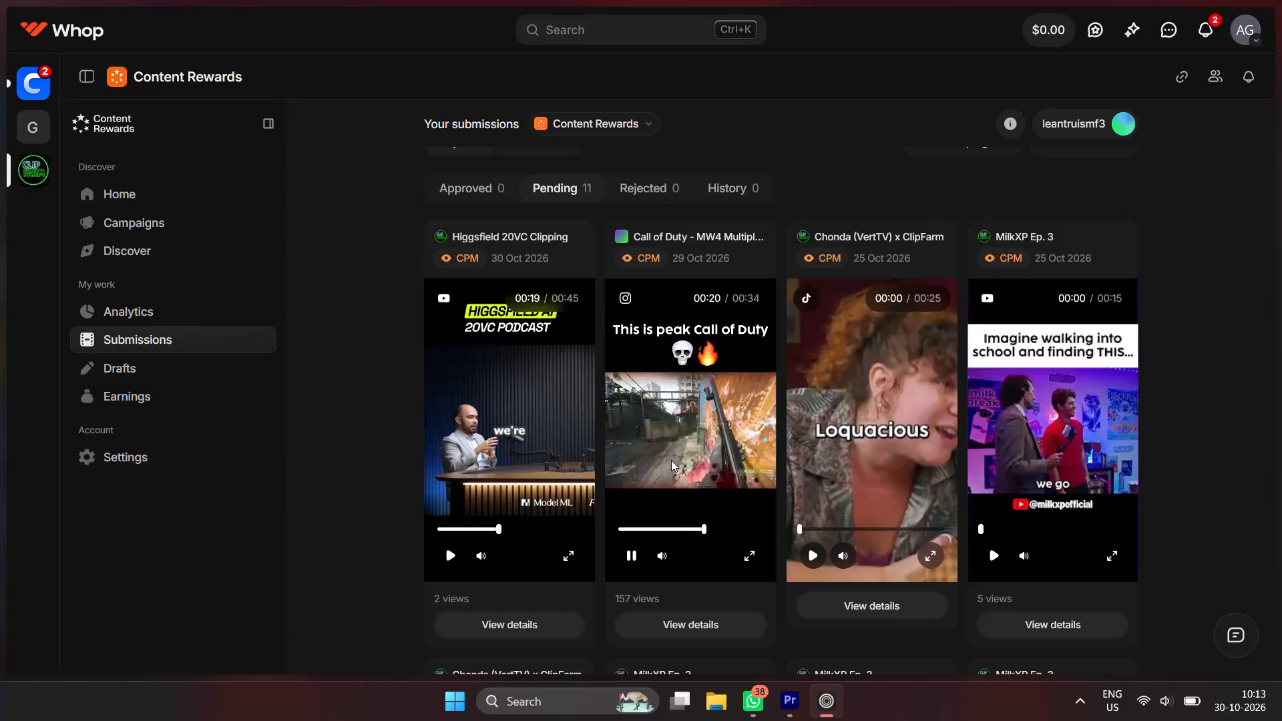
# Watch the rest of the pending Call of Duty - MW4 submission video and pause it once it loops back to the start.
pyautogui.click(671, 460)
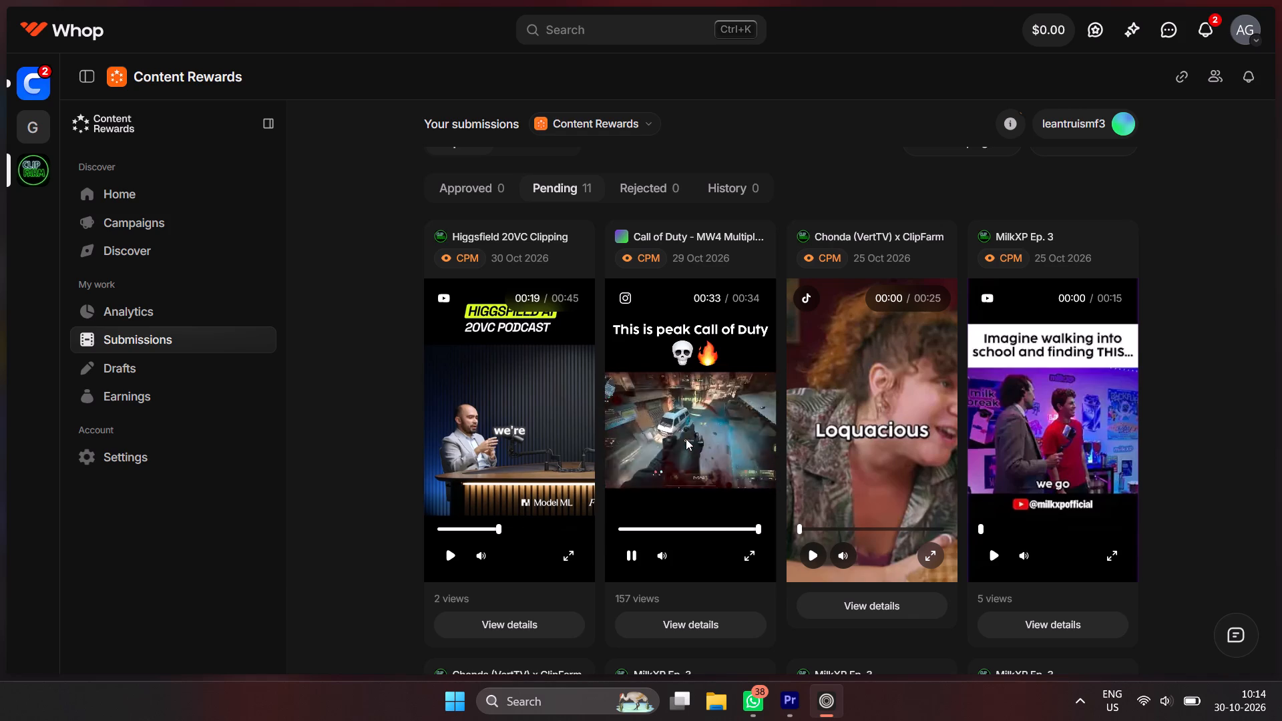
pyautogui.click(698, 443)
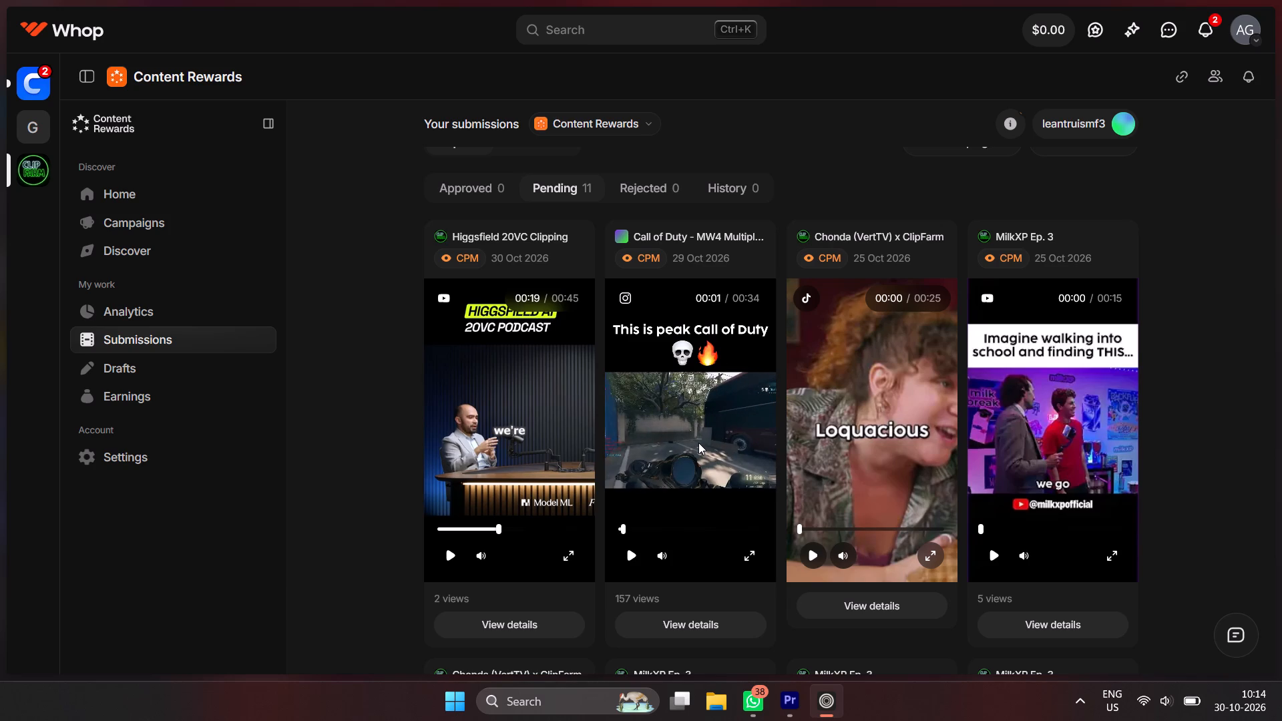
# Check the recent Whop notifications for campaign posts and close them again.
pyautogui.click(1203, 23)
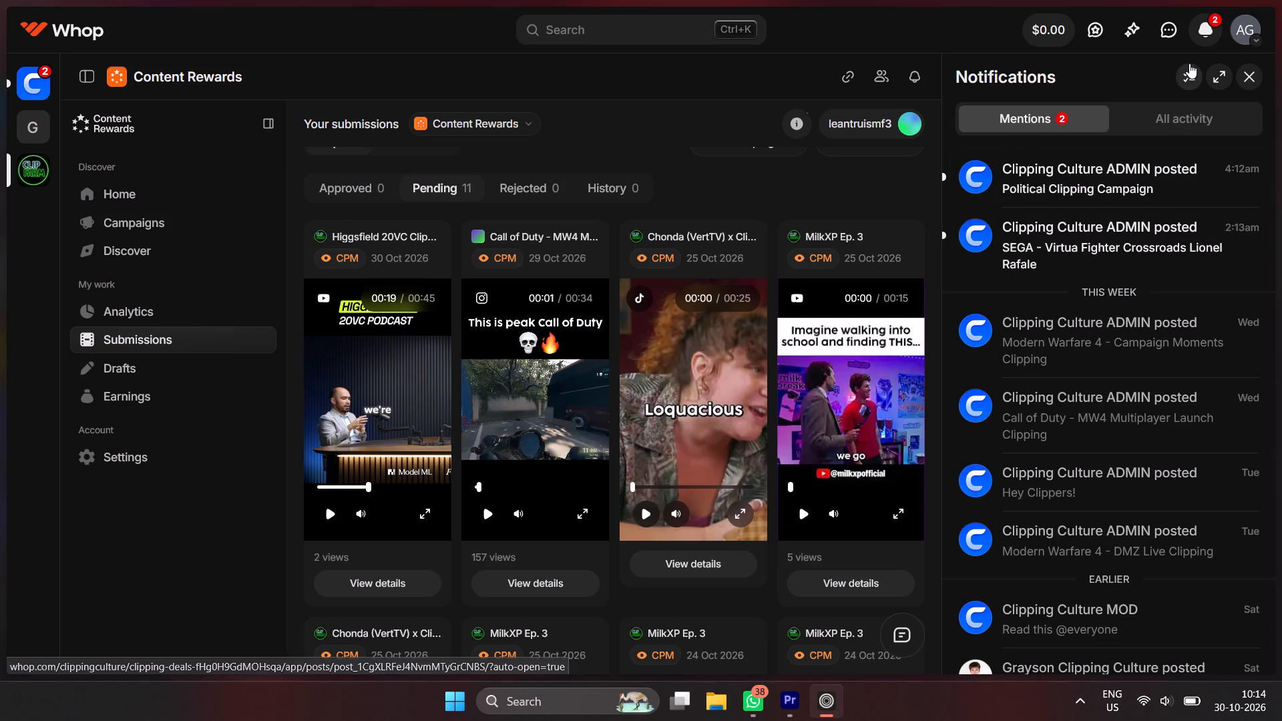
pyautogui.click(1208, 21)
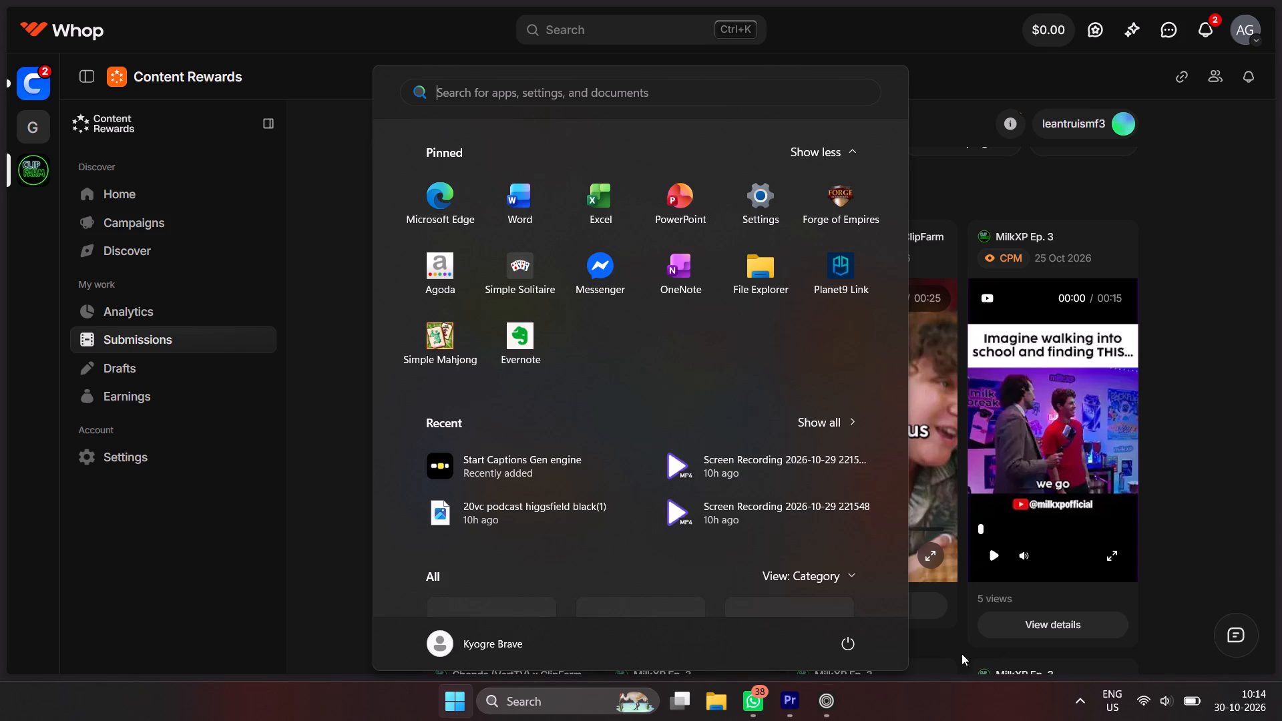
# Switch to the cod2 project in Premiere Pro.
pyautogui.click(786, 712)
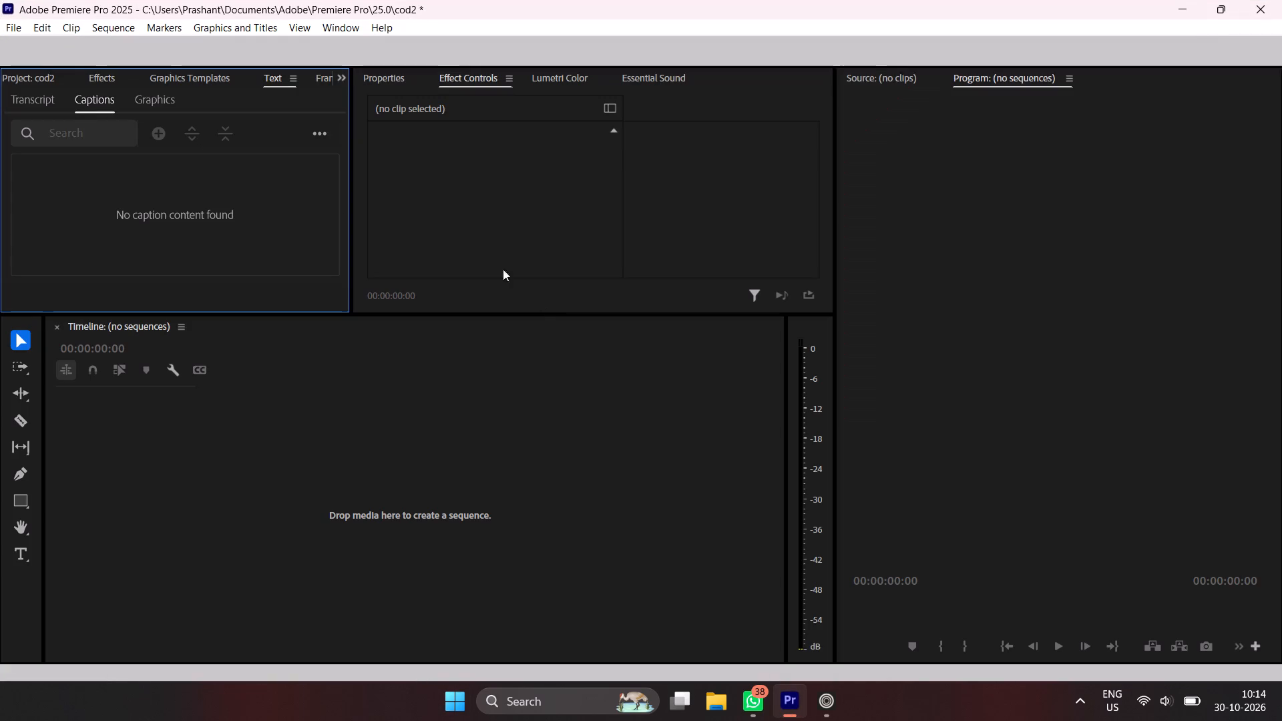
# Import the TopPlaysFinalists102726_16x9.mp4 video from the Downloads folder into the cod2 project.
pyautogui.hotkey('ctrl', 'i')
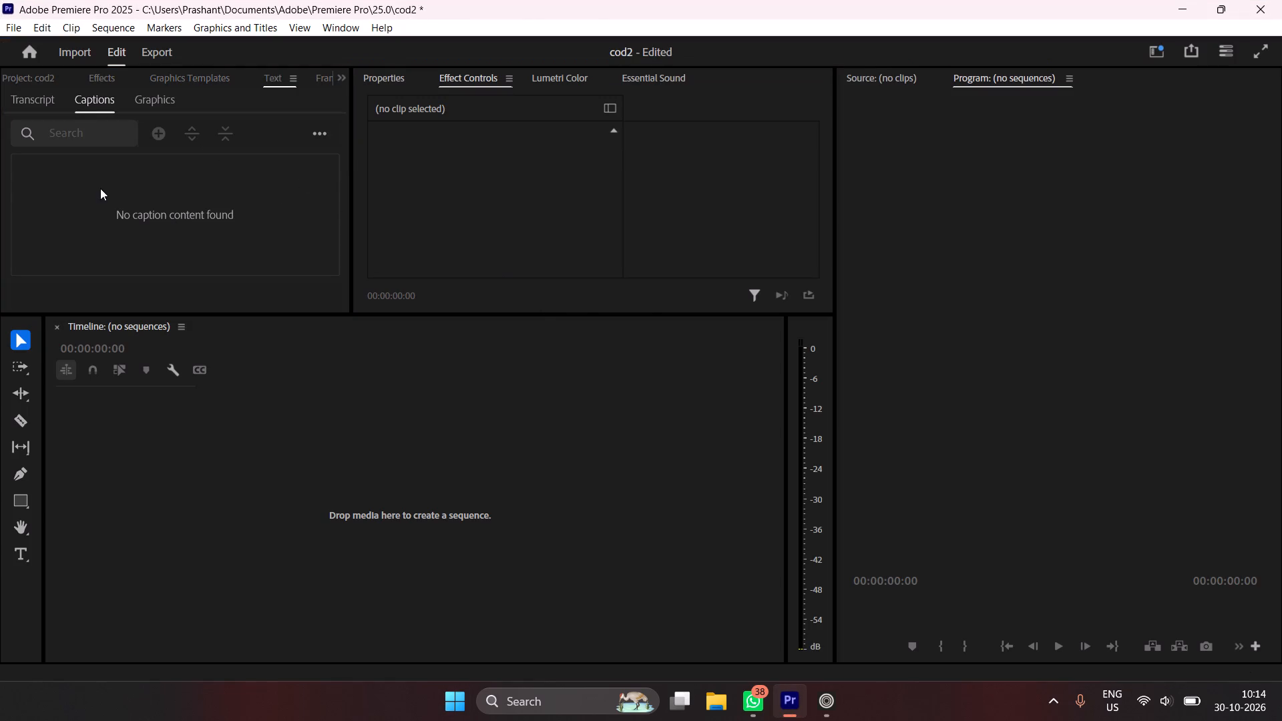
pyautogui.click(73, 336)
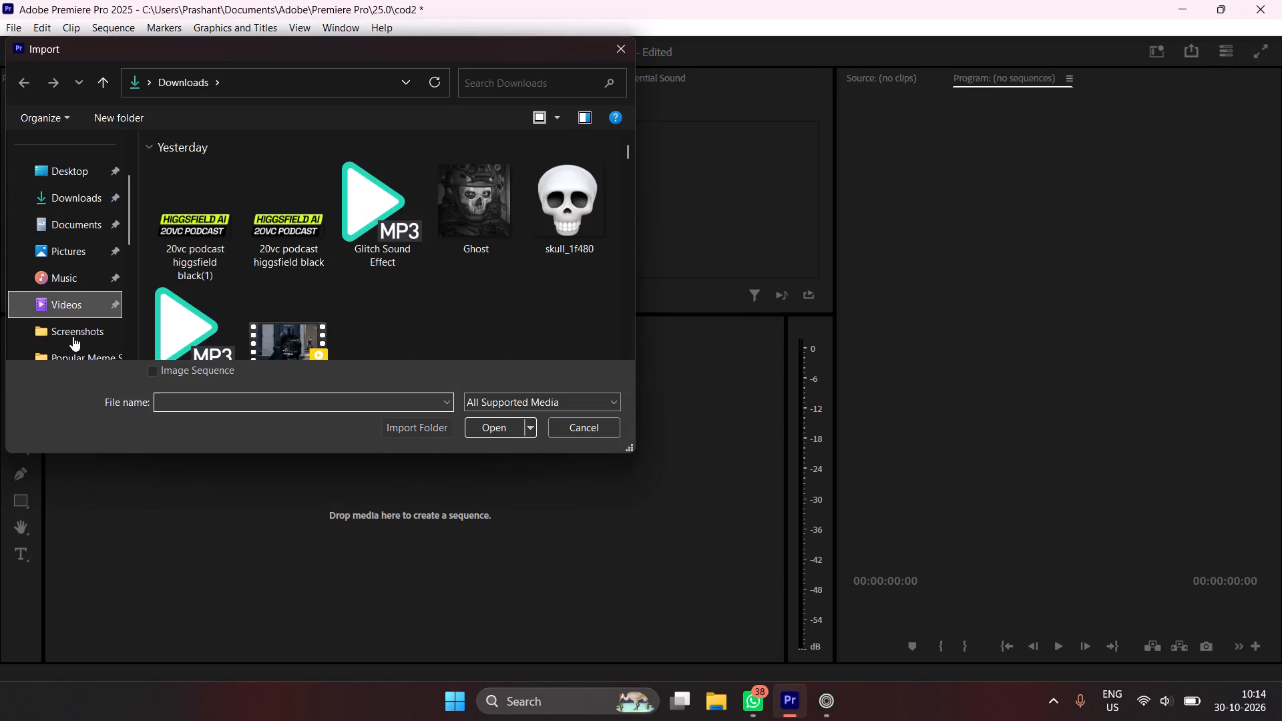
pyautogui.scroll(-1, 272, 281)
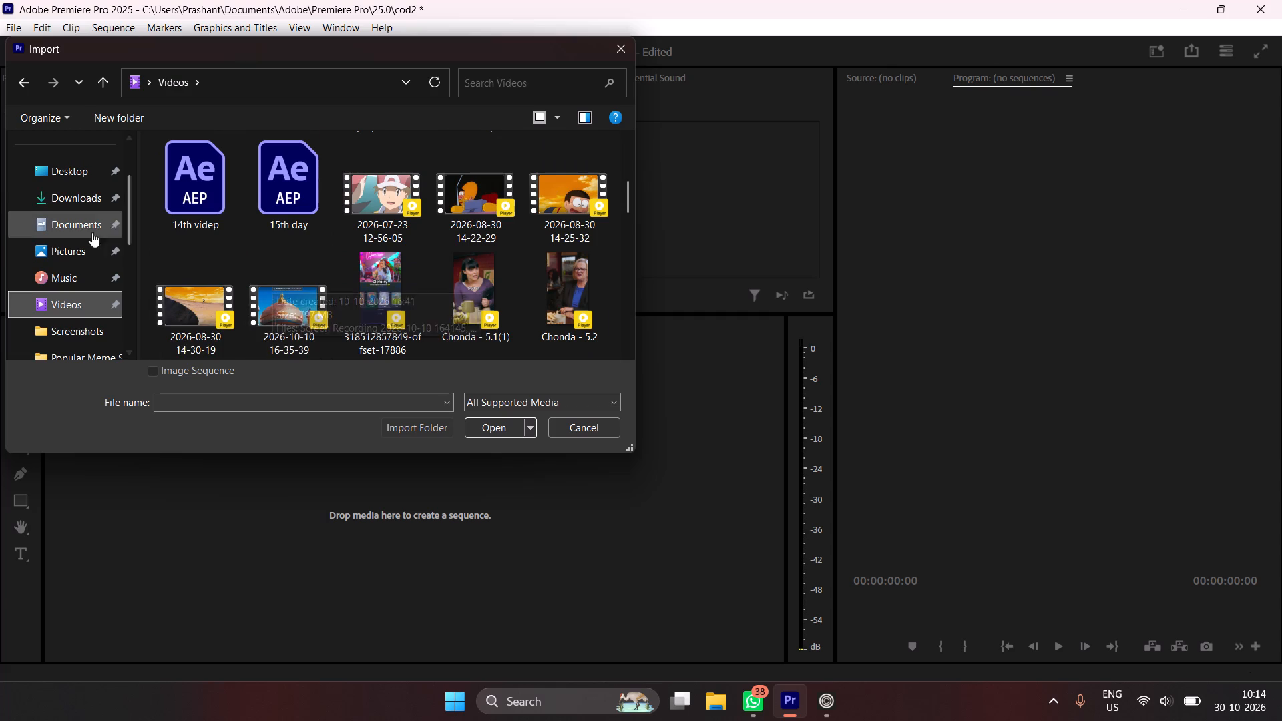
pyautogui.click(64, 200)
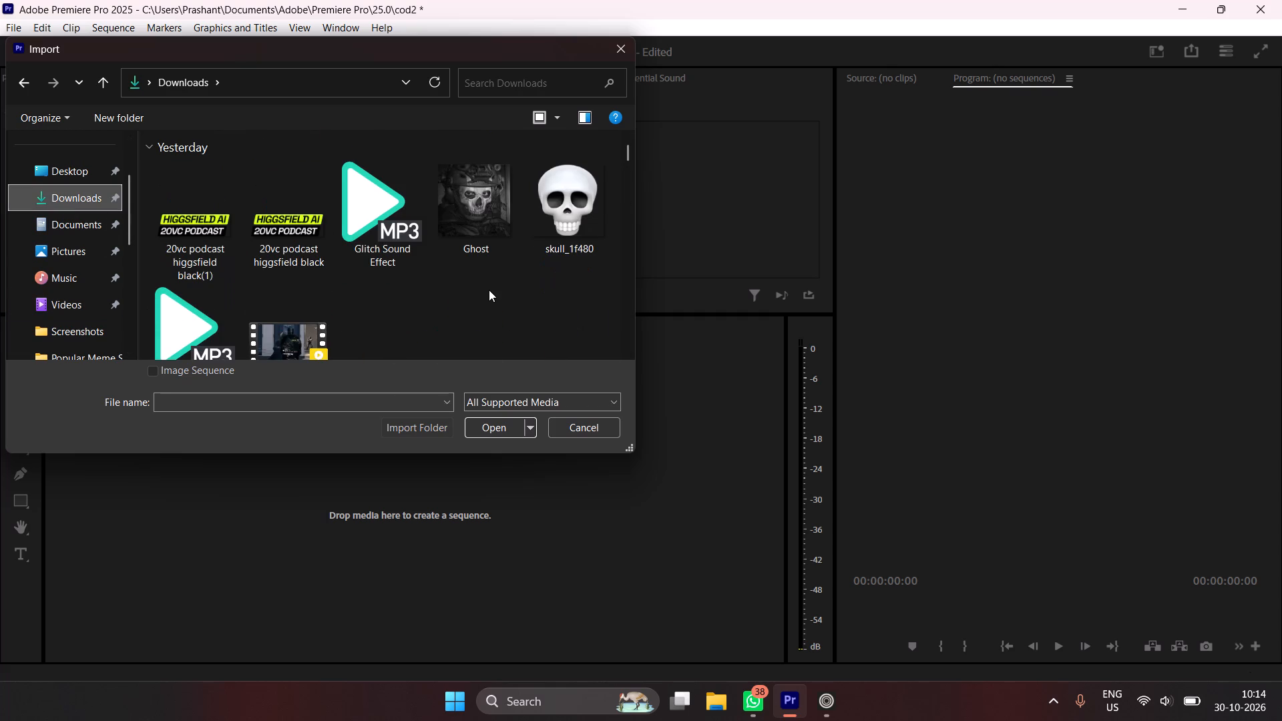
pyautogui.scroll(-1, 489, 290)
pyautogui.doubleClick(296, 278)
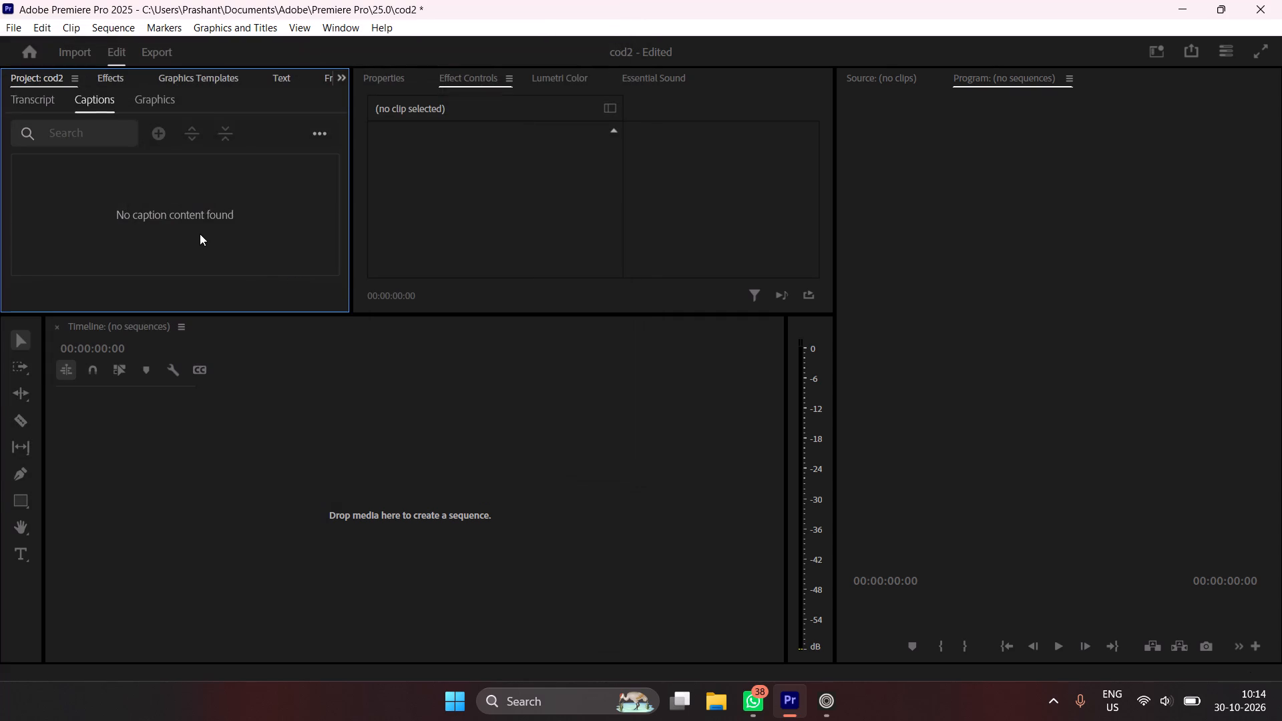
# Open the TopPlaysFinalists102726_16x9.mp4 clip in the Source Monitor and mark its In point at 00;02;26;36.
pyautogui.doubleClick(134, 186)
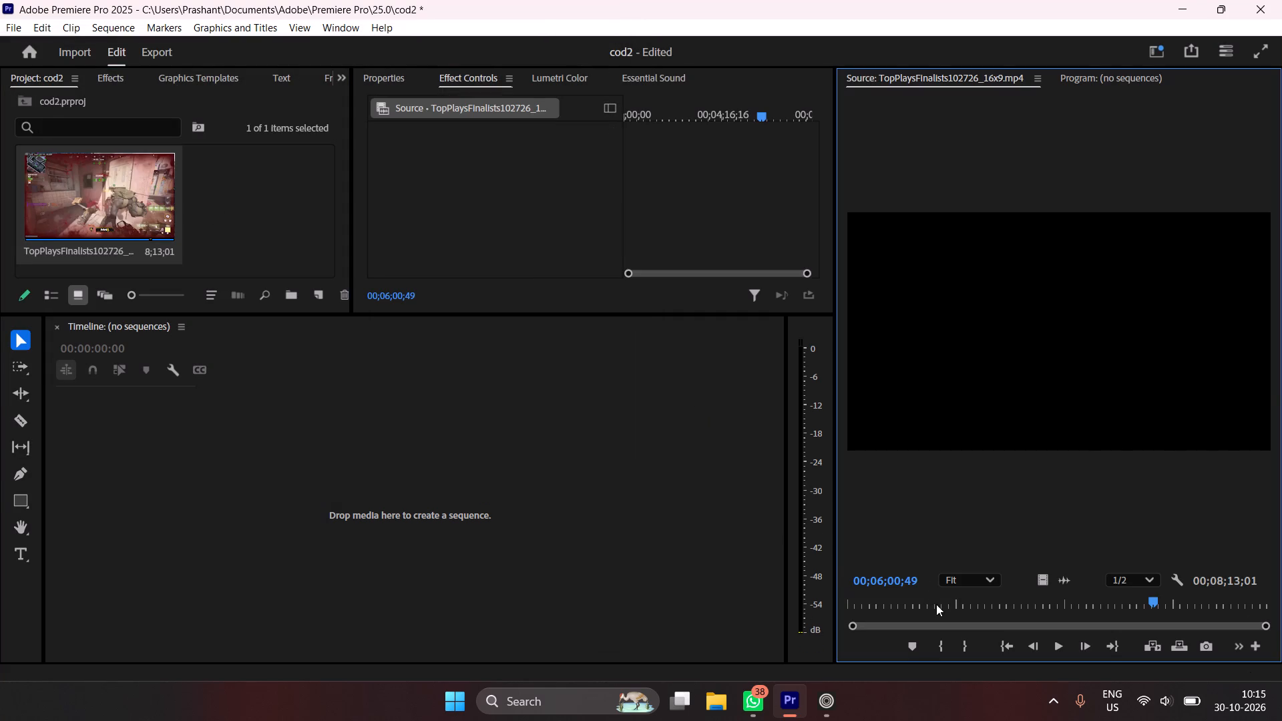
pyautogui.moveTo(936, 604); pyautogui.dragTo(966, 608)
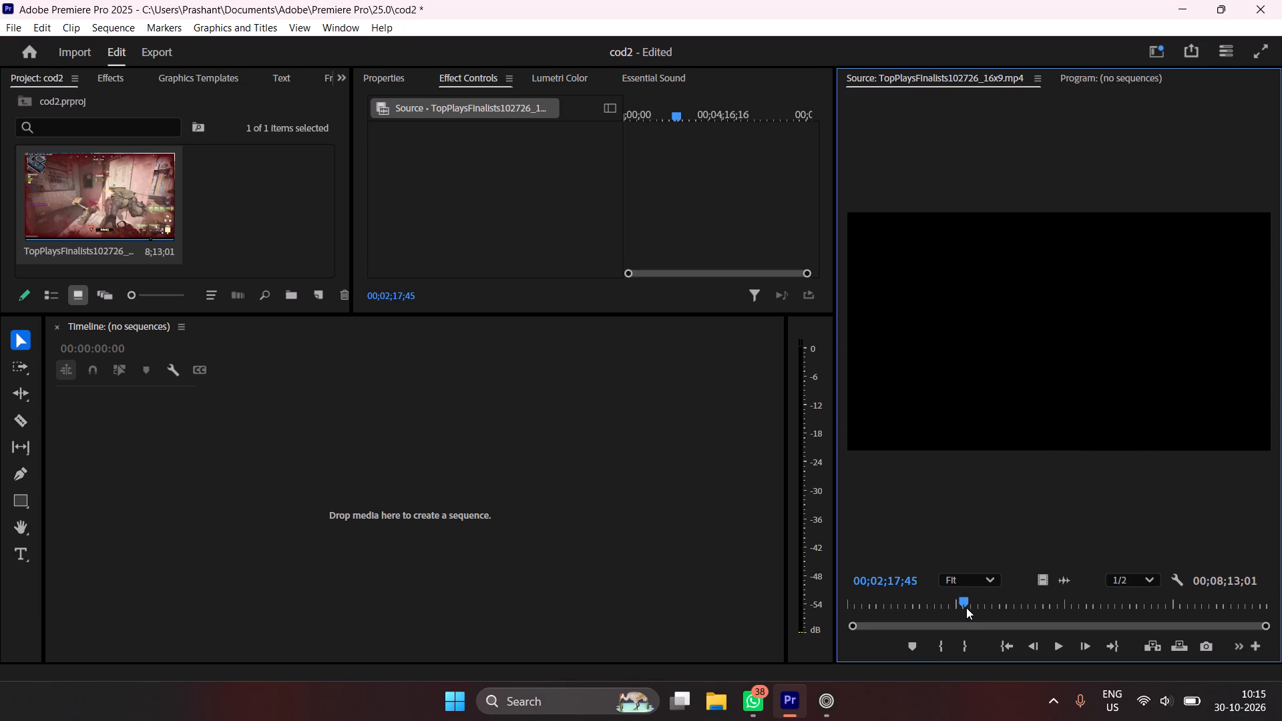
pyautogui.moveTo(966, 608); pyautogui.dragTo(999, 608)
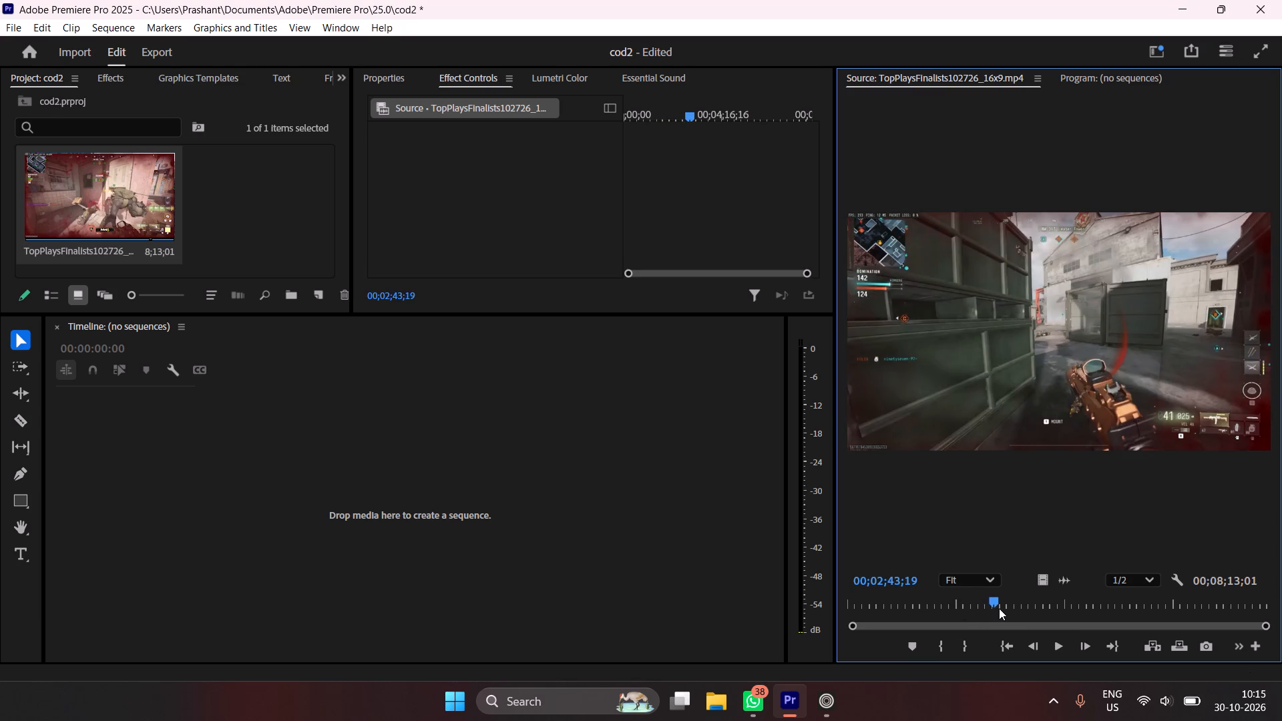
pyautogui.moveTo(999, 608); pyautogui.dragTo(974, 605)
pyautogui.click(945, 644)
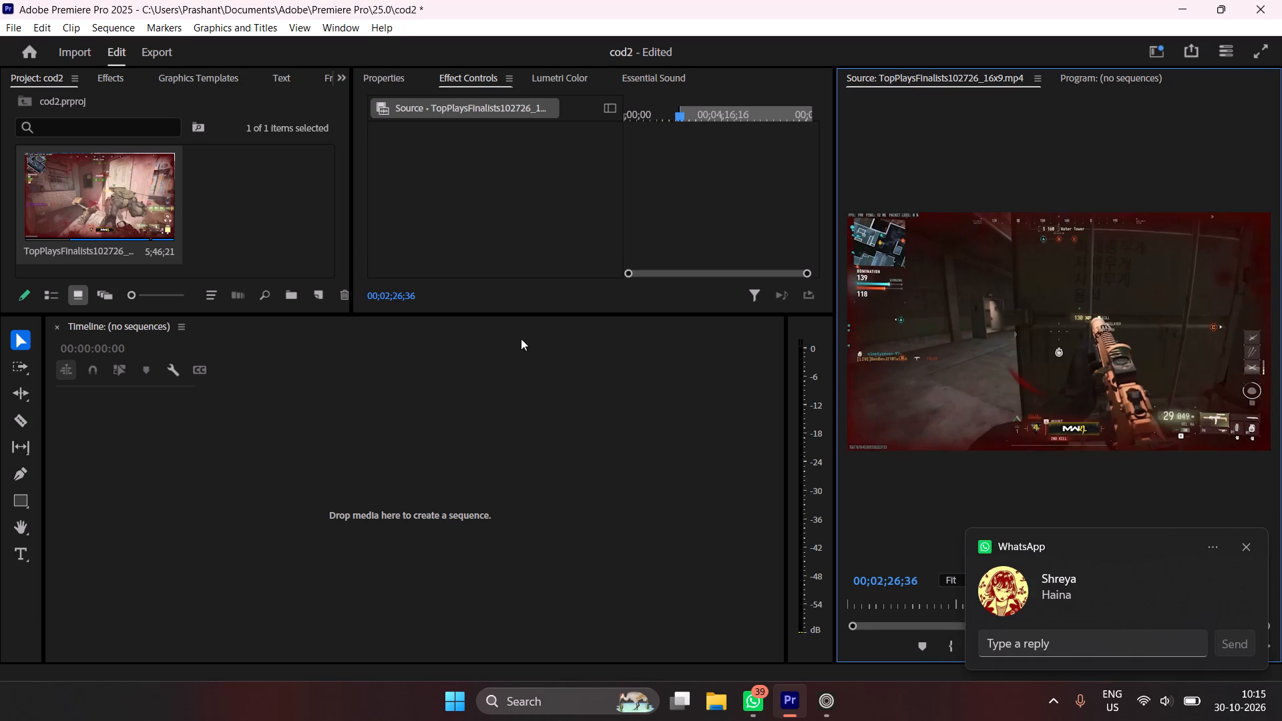
pyautogui.click(1115, 591)
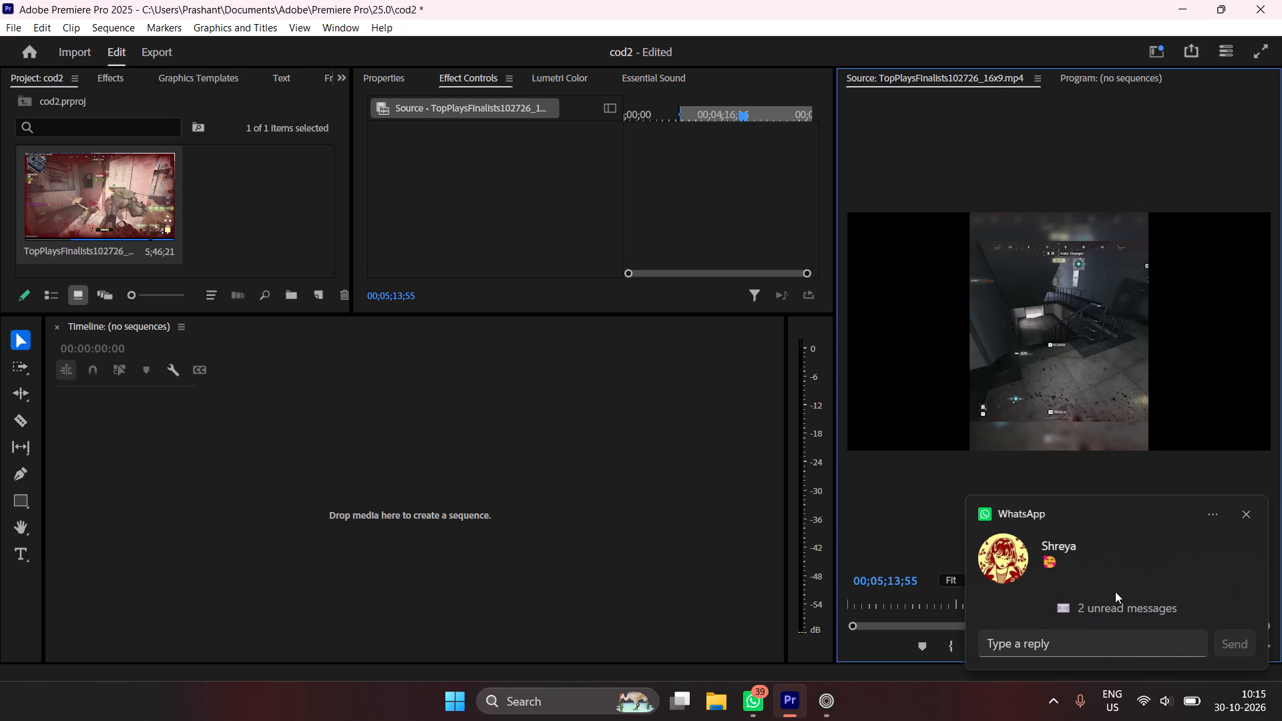
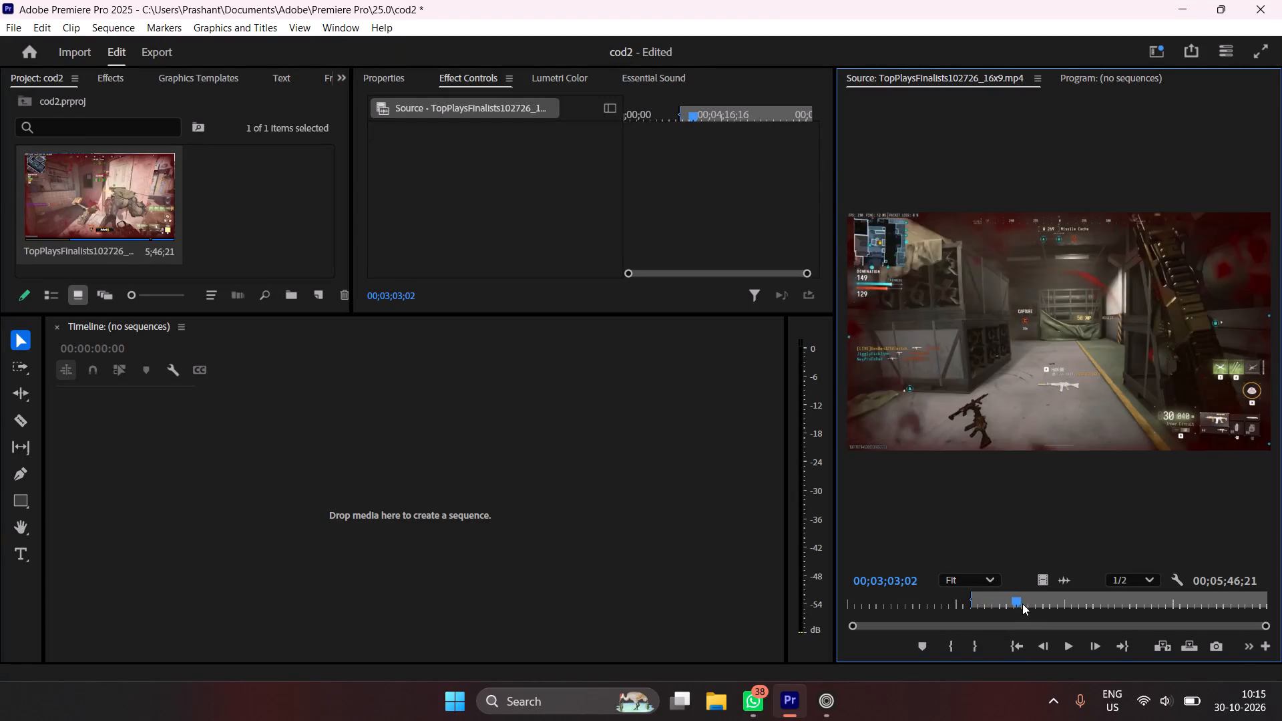
# Mark the Out point of the TopPlaysFinalists source footage at 00;03;41;23.
pyautogui.click(972, 654)
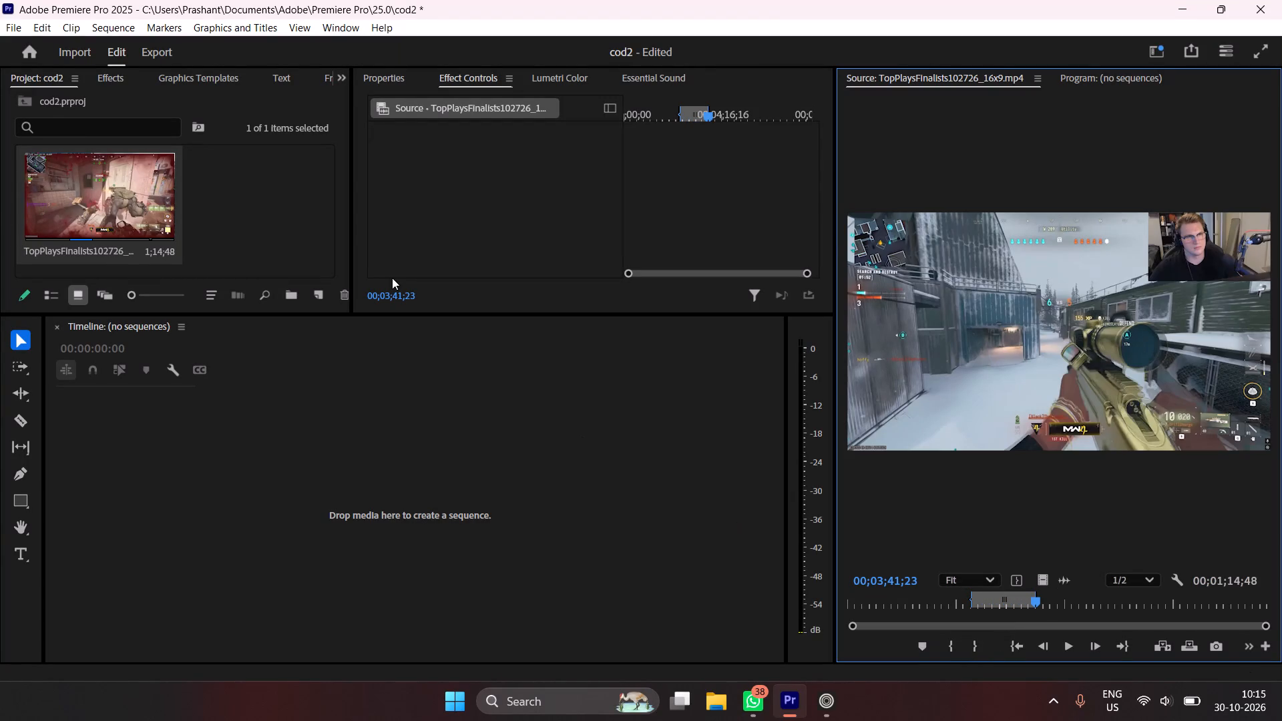
# Create a sequence from the marked TopPlaysFinalists section in the empty timeline and return the playhead to 00;00;00;00.
pyautogui.moveTo(90, 206); pyautogui.dragTo(182, 510)
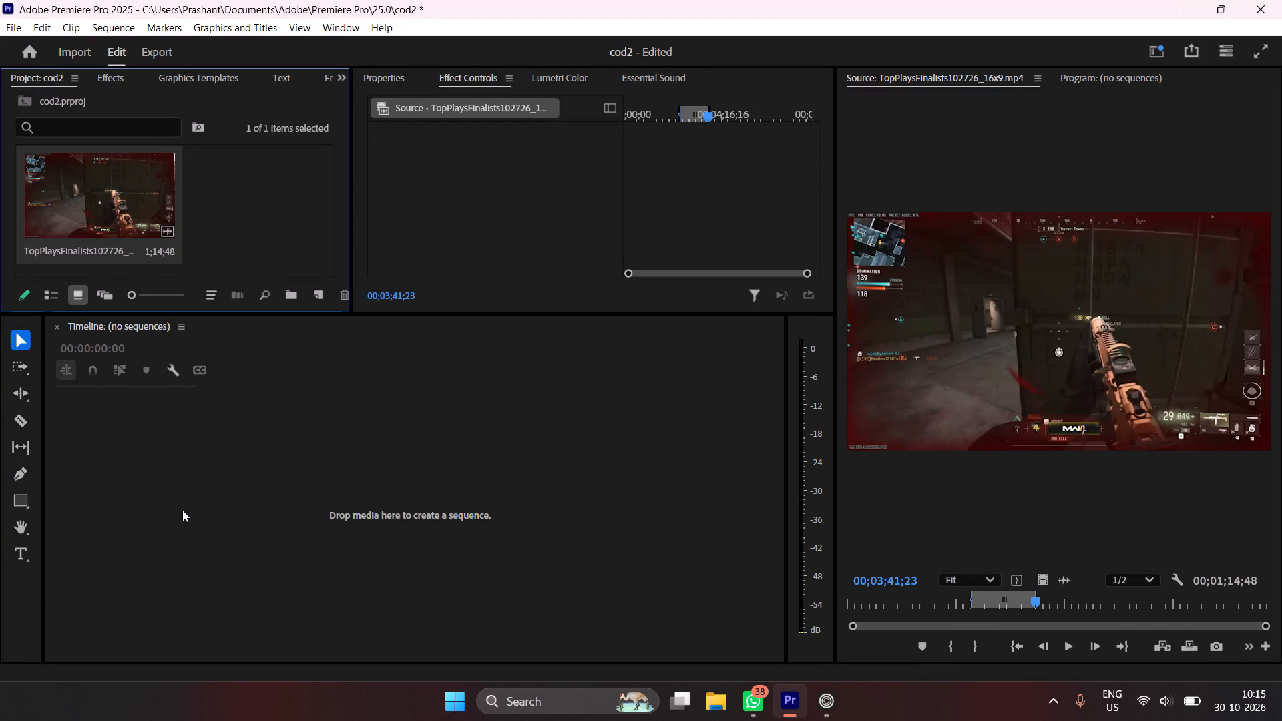
pyautogui.moveTo(316, 367); pyautogui.dragTo(193, 414)
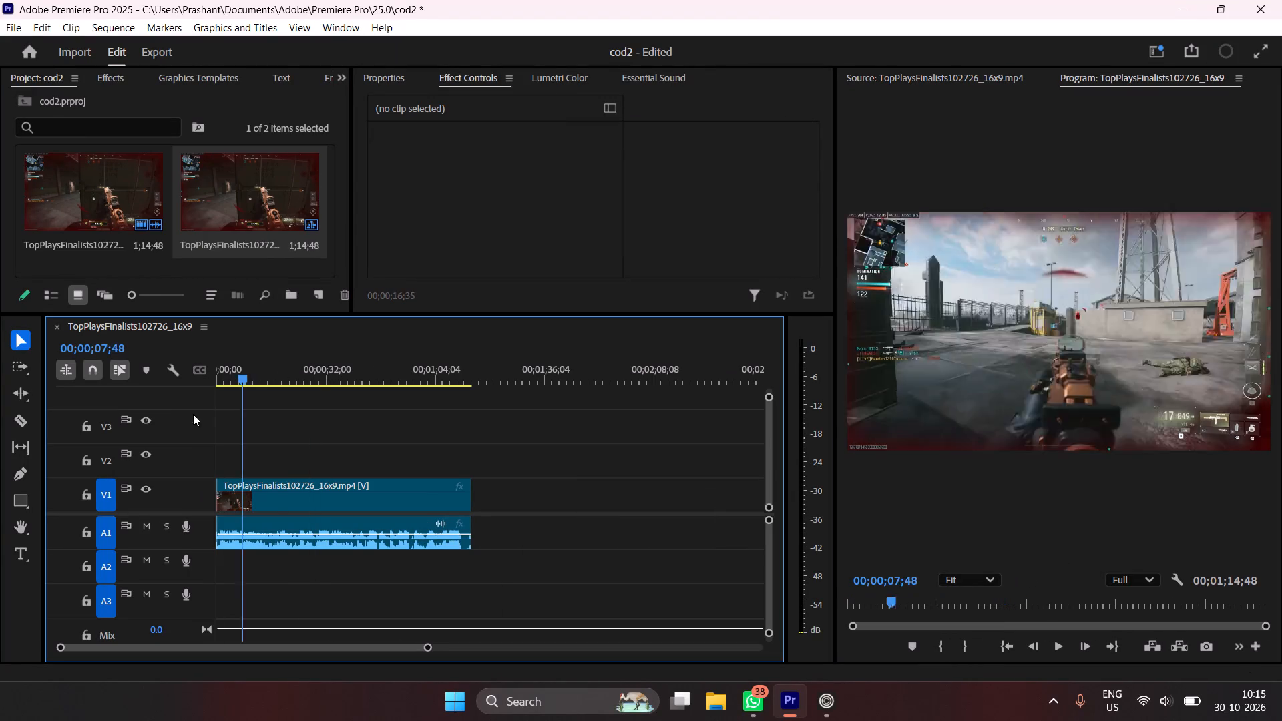
pyautogui.moveTo(193, 414); pyautogui.dragTo(174, 421)
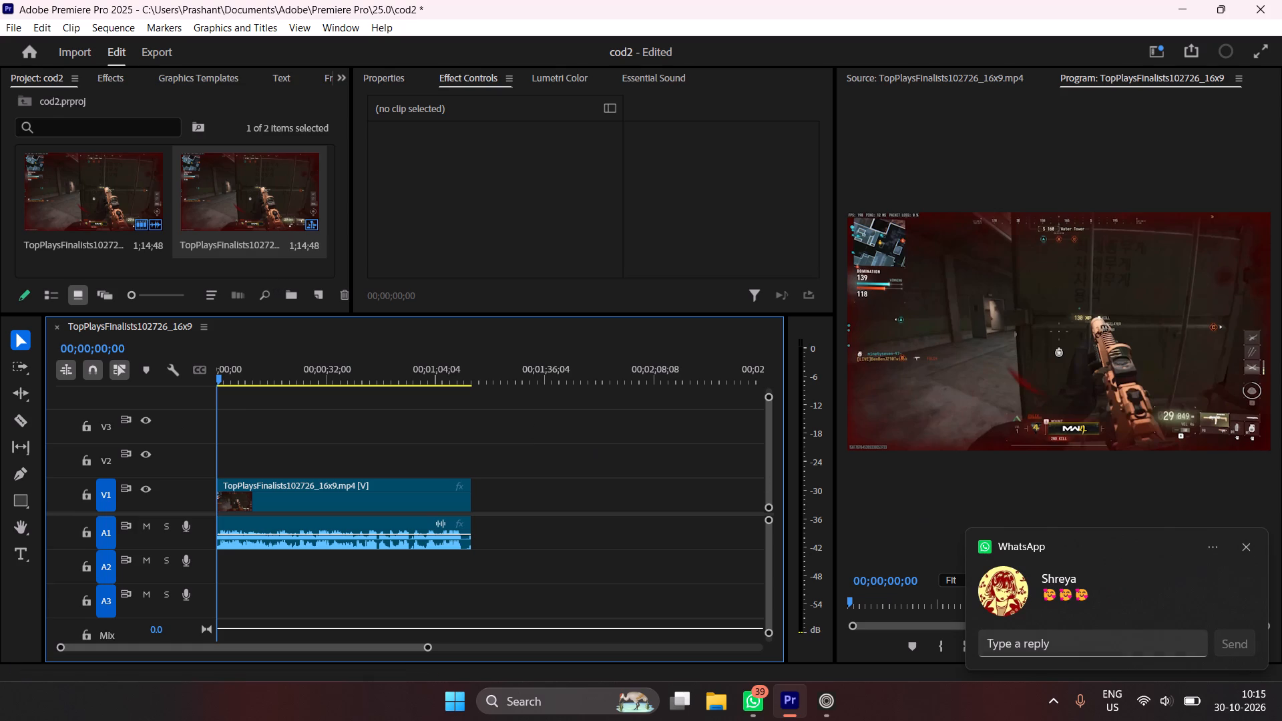
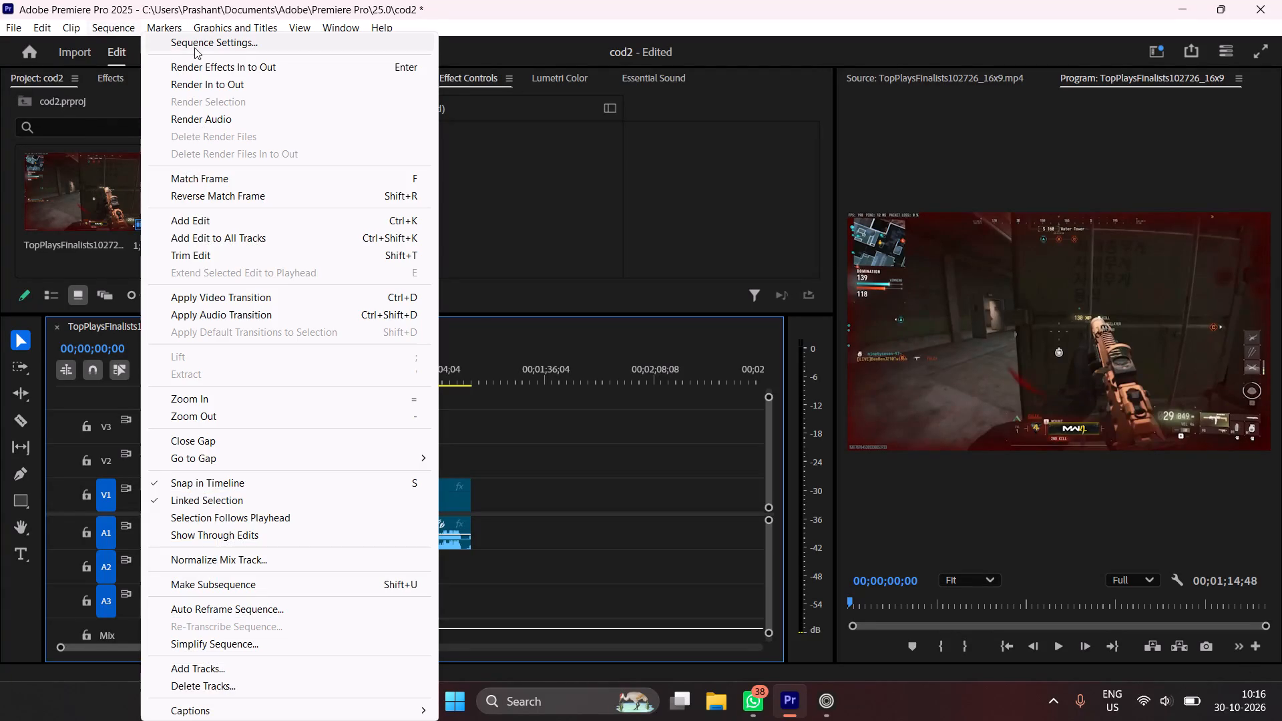
# Open the sequence settings of the TopPlaysFinalists102726_16x9 sequence.
pyautogui.click(196, 46)
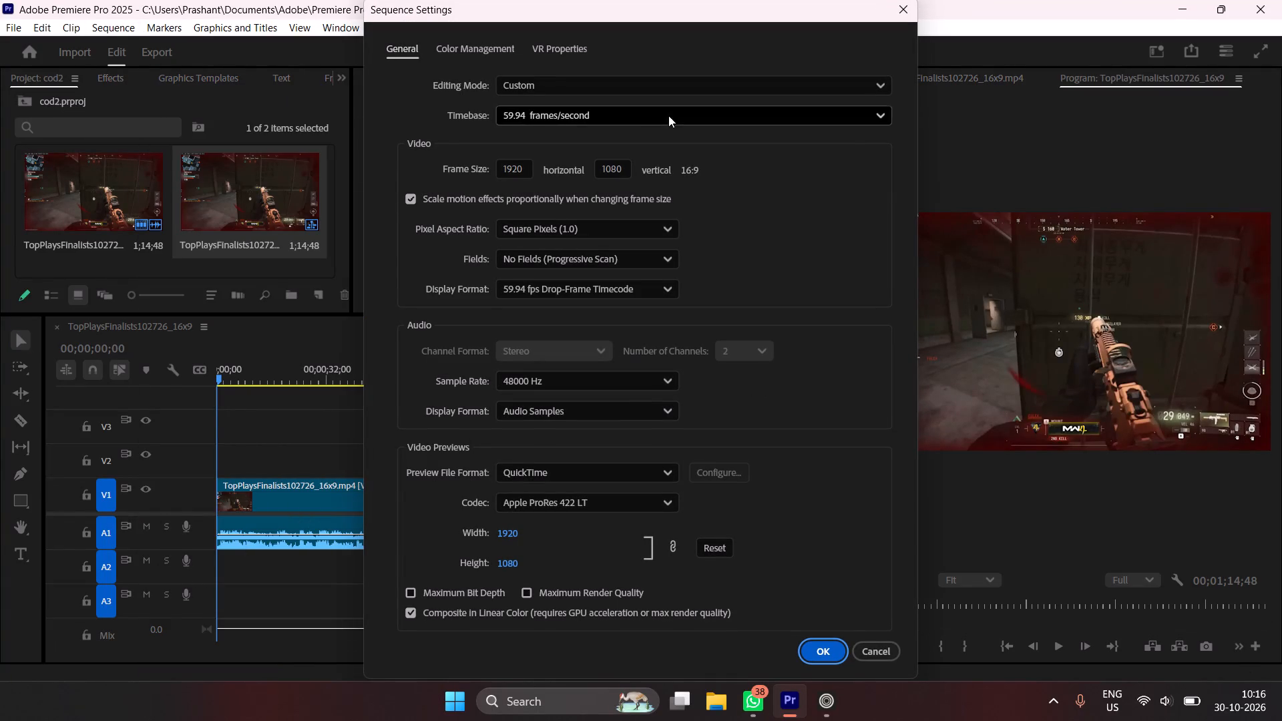
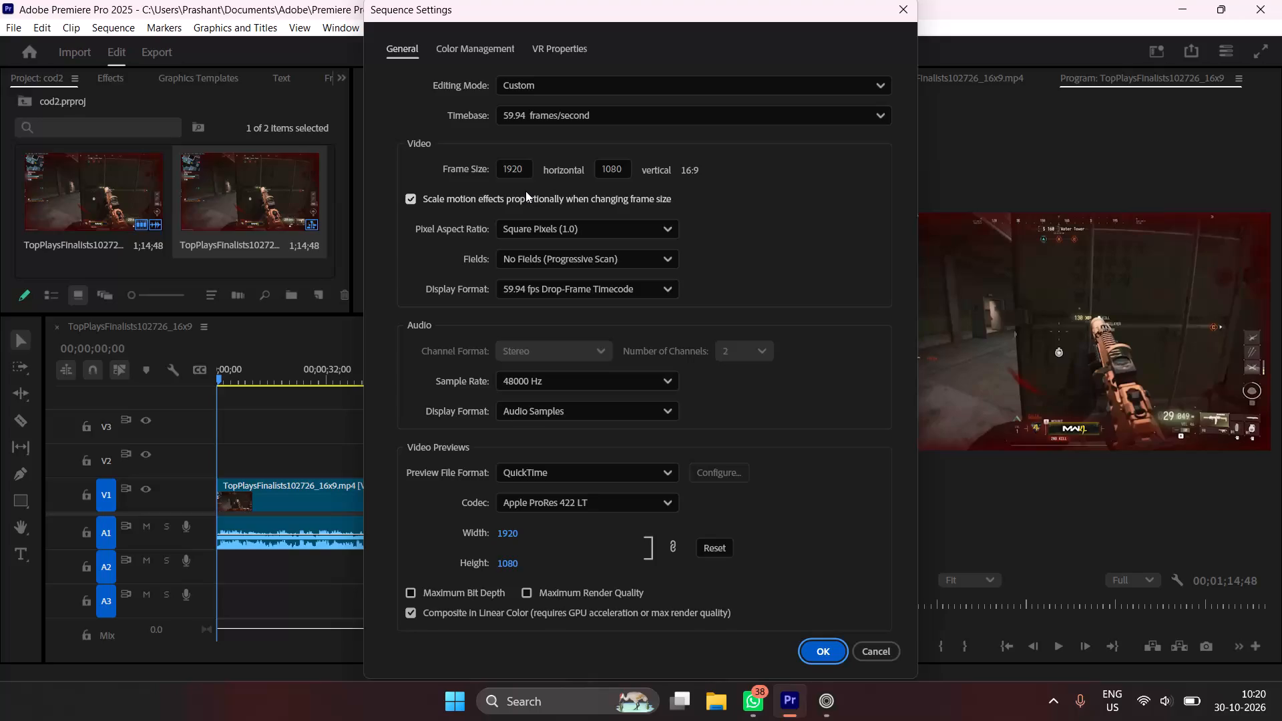
# Set the TopPlaysFinalists102726_16x9 sequence's frame size to 1080 horizontal by 1920 vertical and apply the sequence settings.
pyautogui.tripleClick(525, 191)
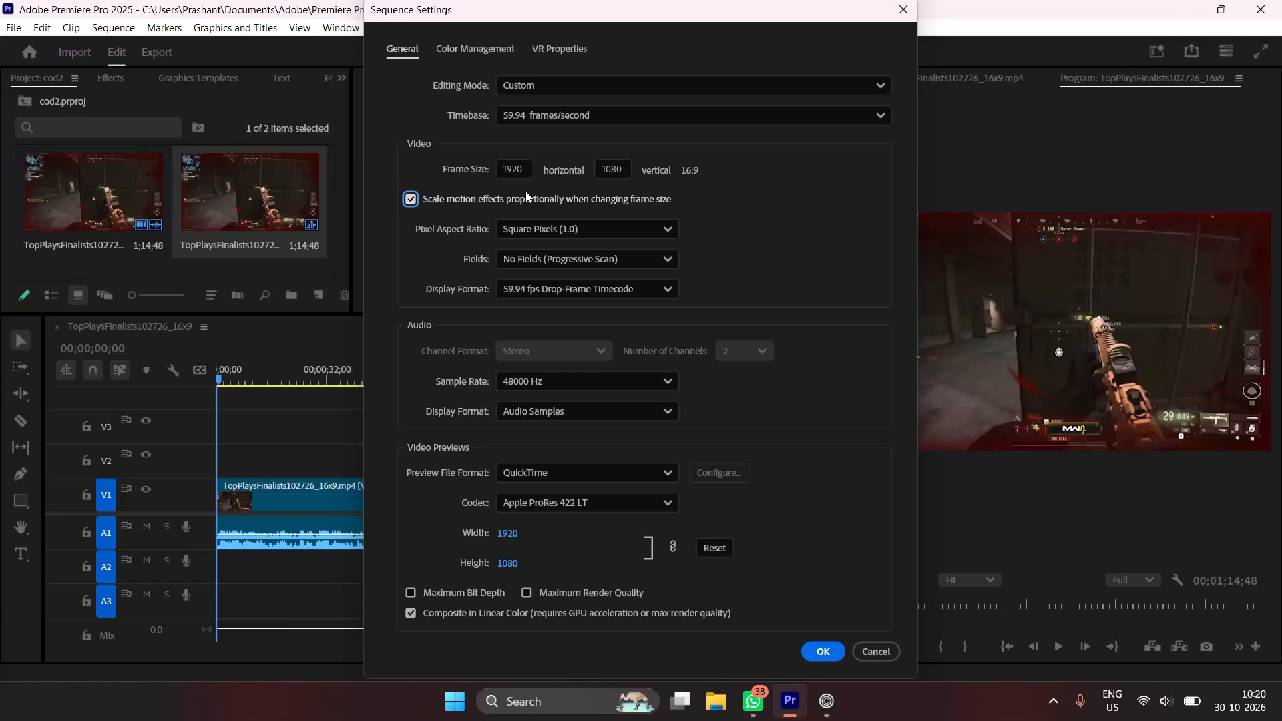
pyautogui.click(525, 191)
pyautogui.moveTo(525, 167); pyautogui.dragTo(459, 174)
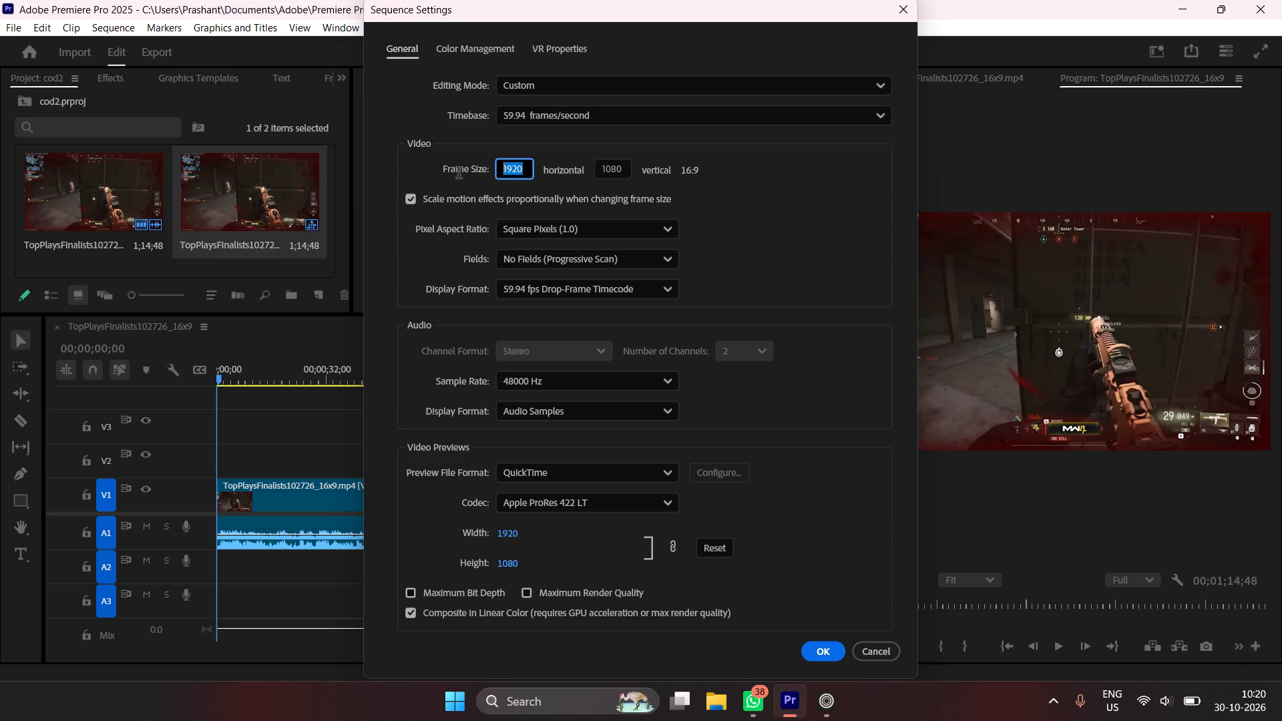
pyautogui.moveTo(459, 174); pyautogui.dragTo(459, 174)
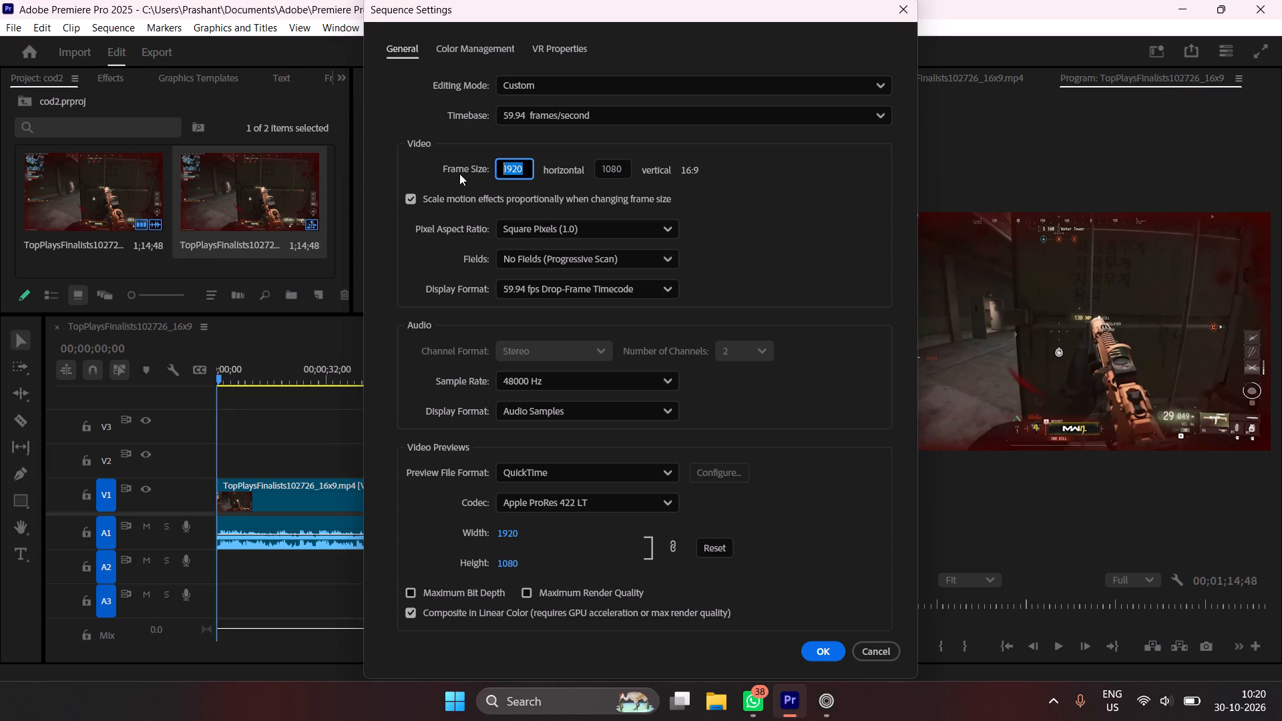
pyautogui.click(459, 174)
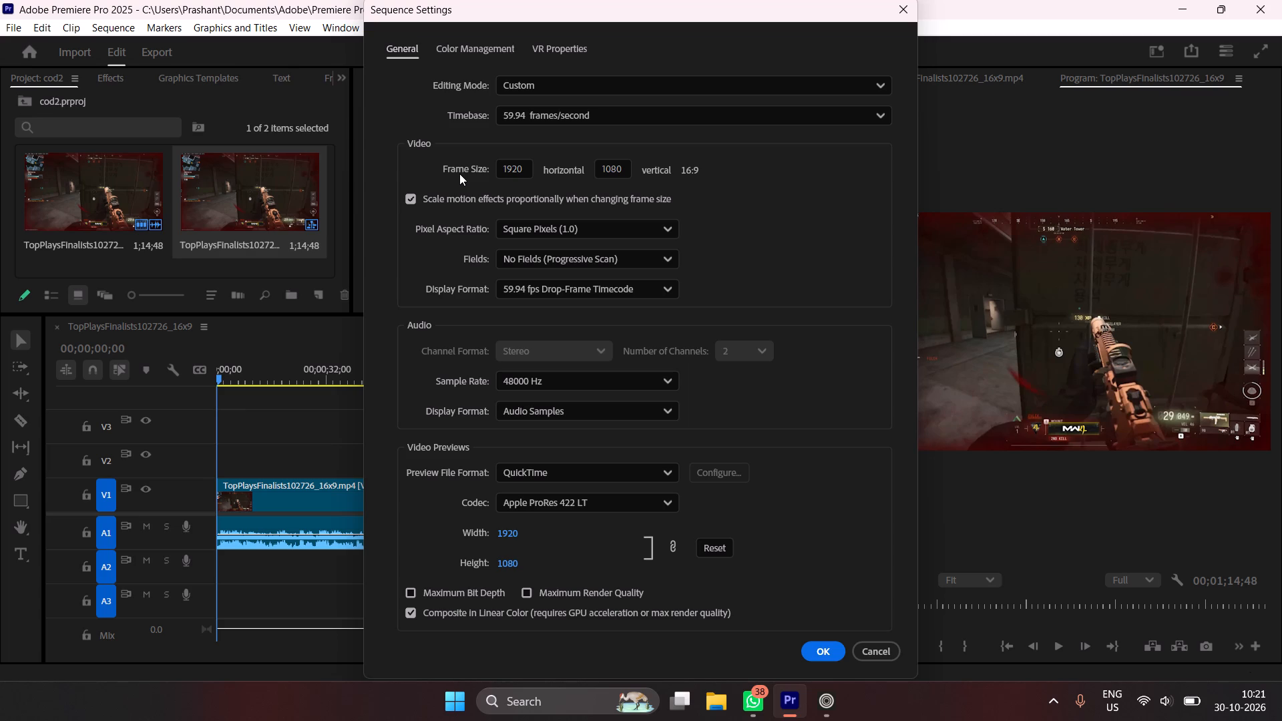
pyautogui.click(459, 174)
pyautogui.moveTo(524, 171); pyautogui.dragTo(495, 168)
pyautogui.write('1080')
pyautogui.moveTo(622, 170); pyautogui.dragTo(593, 170)
pyautogui.write('1920')
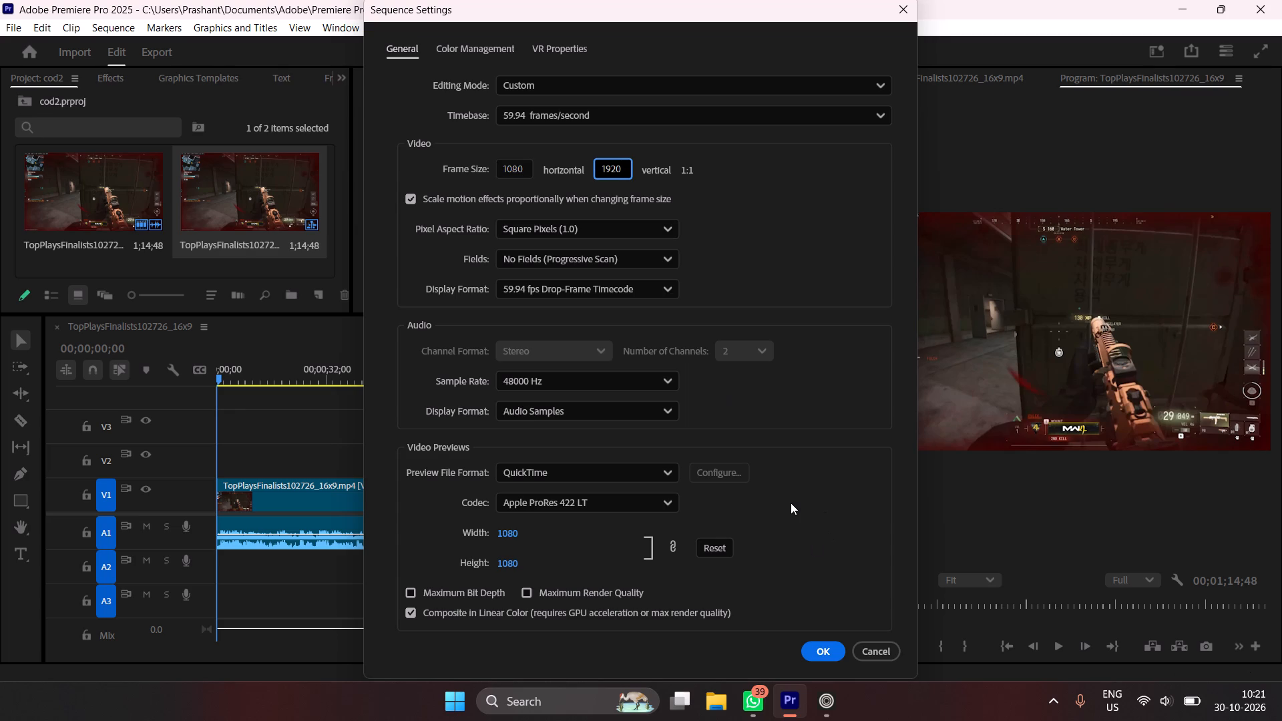
pyautogui.click(832, 654)
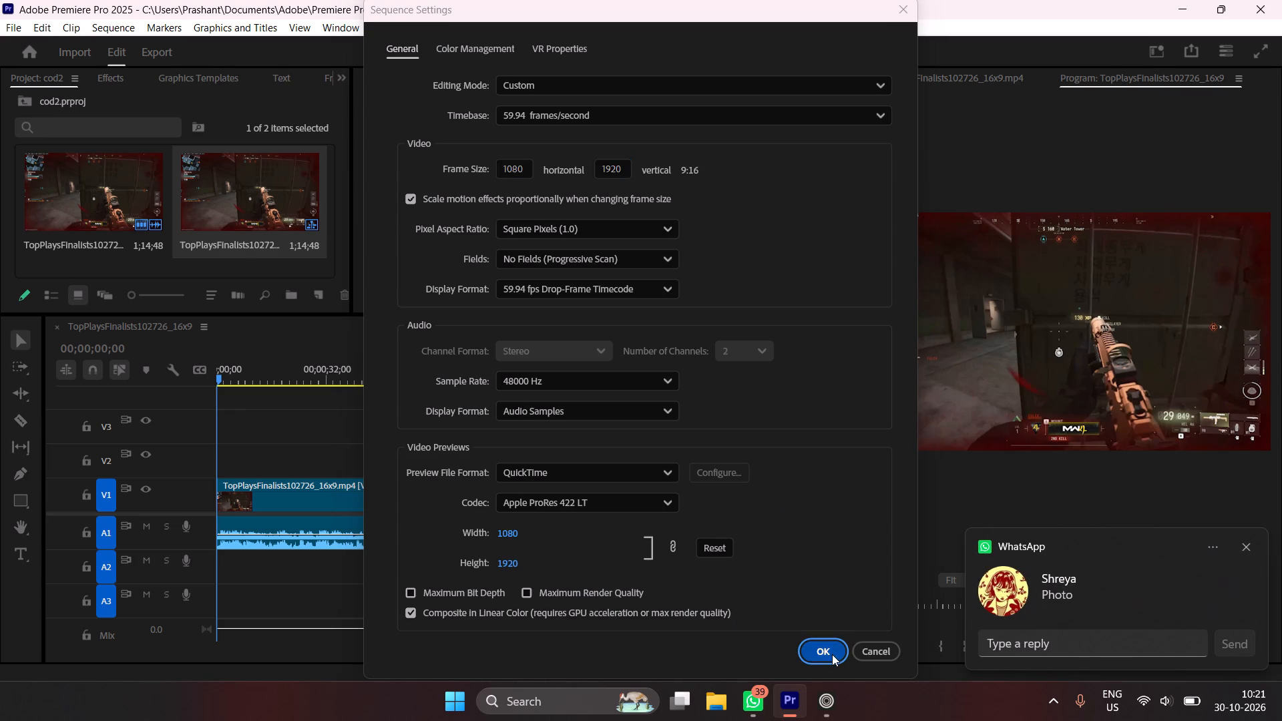
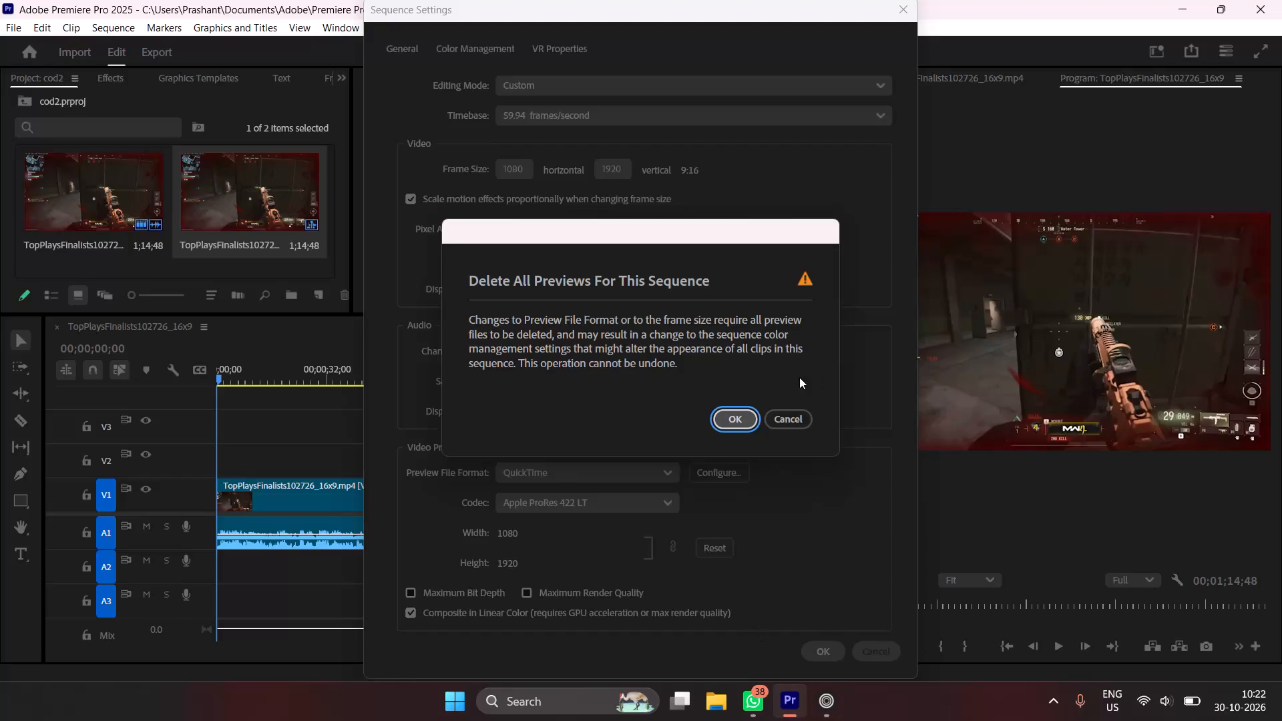
# Accept deleting all previews for the sequence to apply the 1080 by 1920 frame size.
pyautogui.click(750, 413)
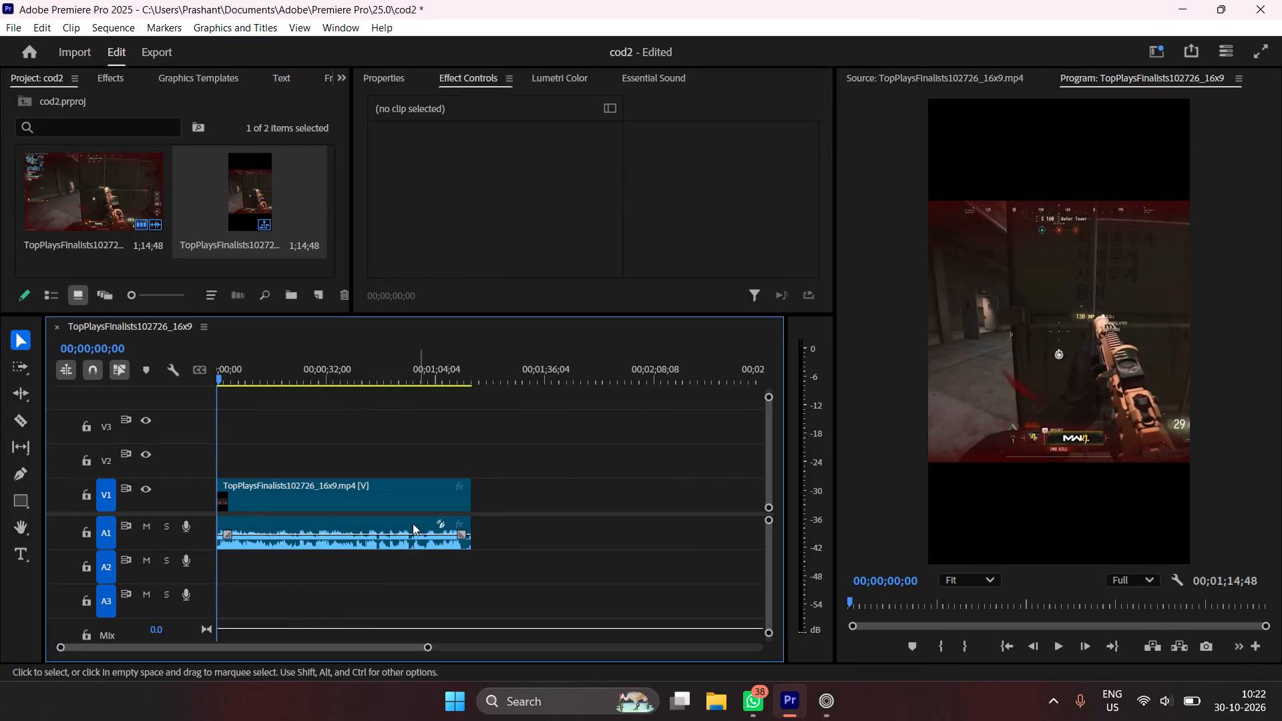
# Scale the TopPlaysFinalists102726_16x9 clip on track V1 down to 70% in the vertical frame.
pyautogui.click(379, 496)
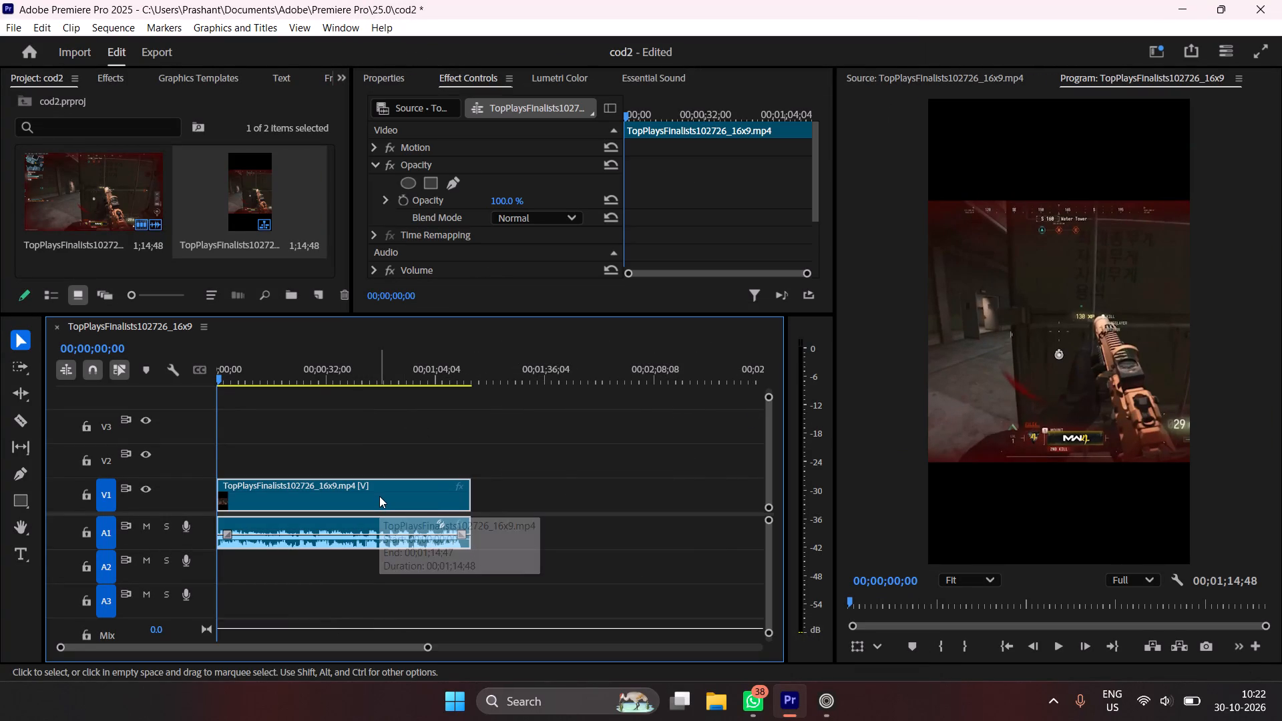
pyautogui.scroll(1, 483, 234)
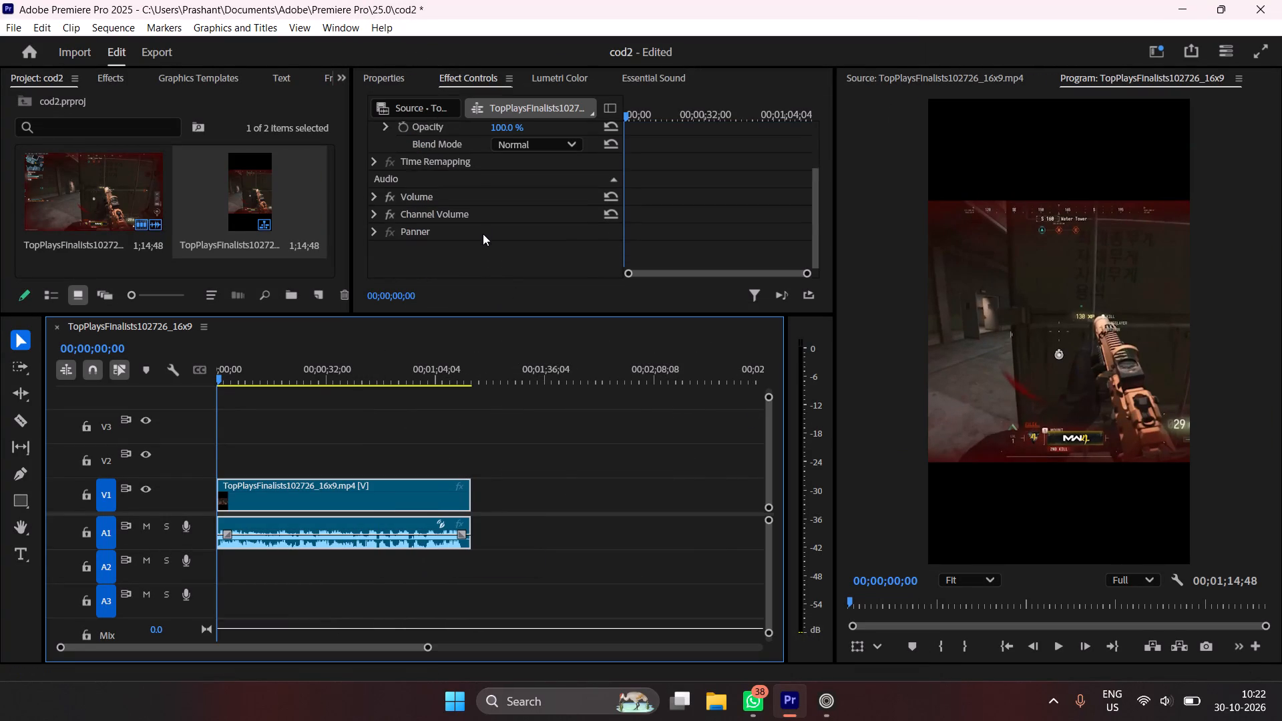
pyautogui.scroll(3, 483, 234)
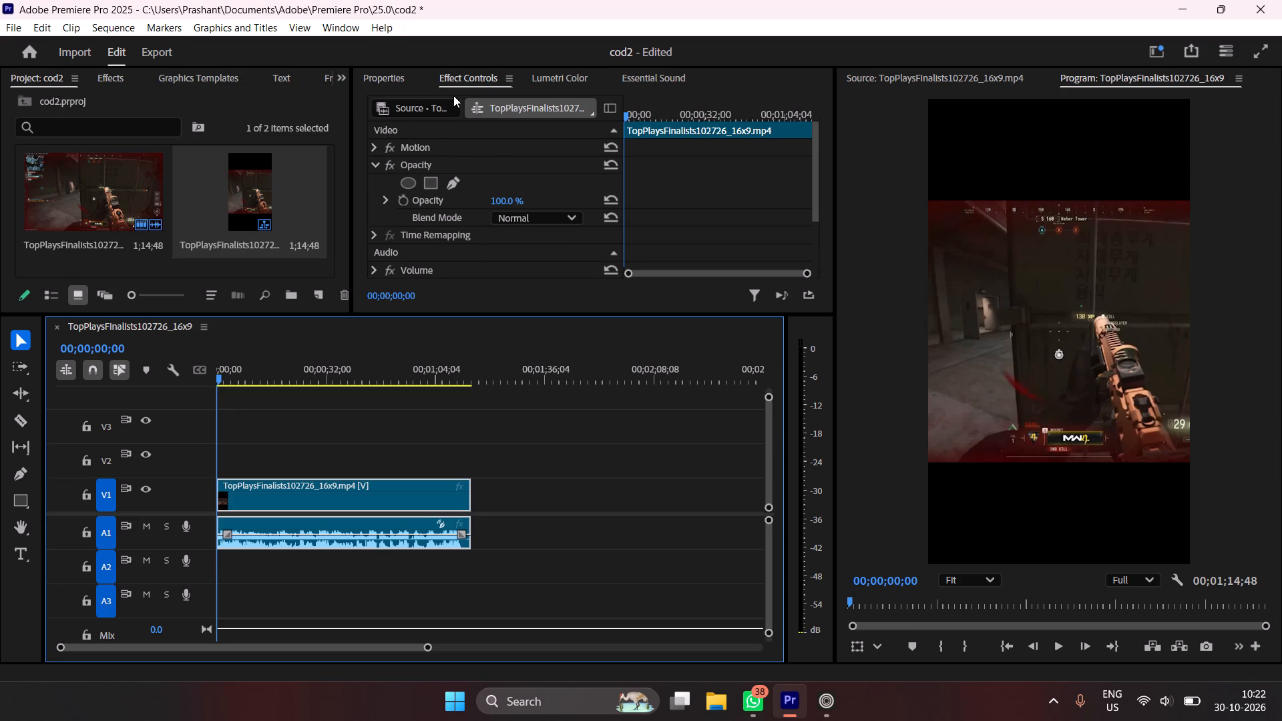
pyautogui.click(401, 84)
pyautogui.scroll(-1, 477, 181)
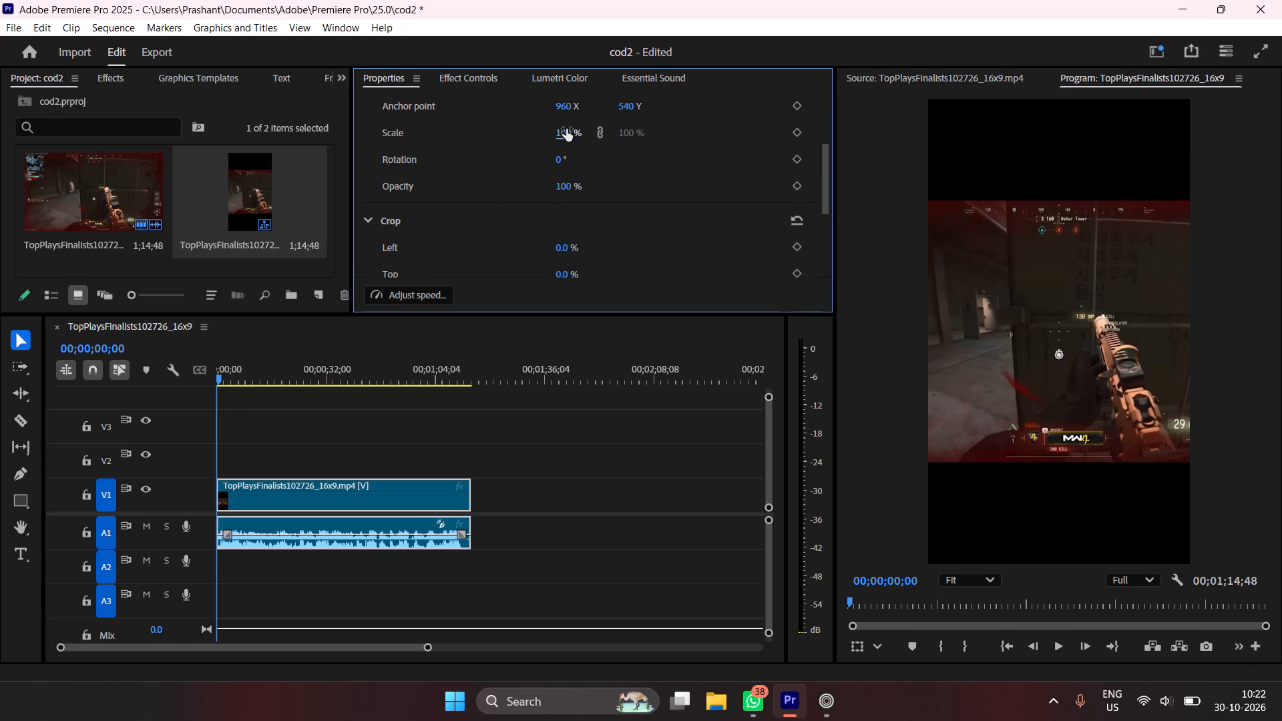
pyautogui.moveTo(562, 127); pyautogui.dragTo(536, 137)
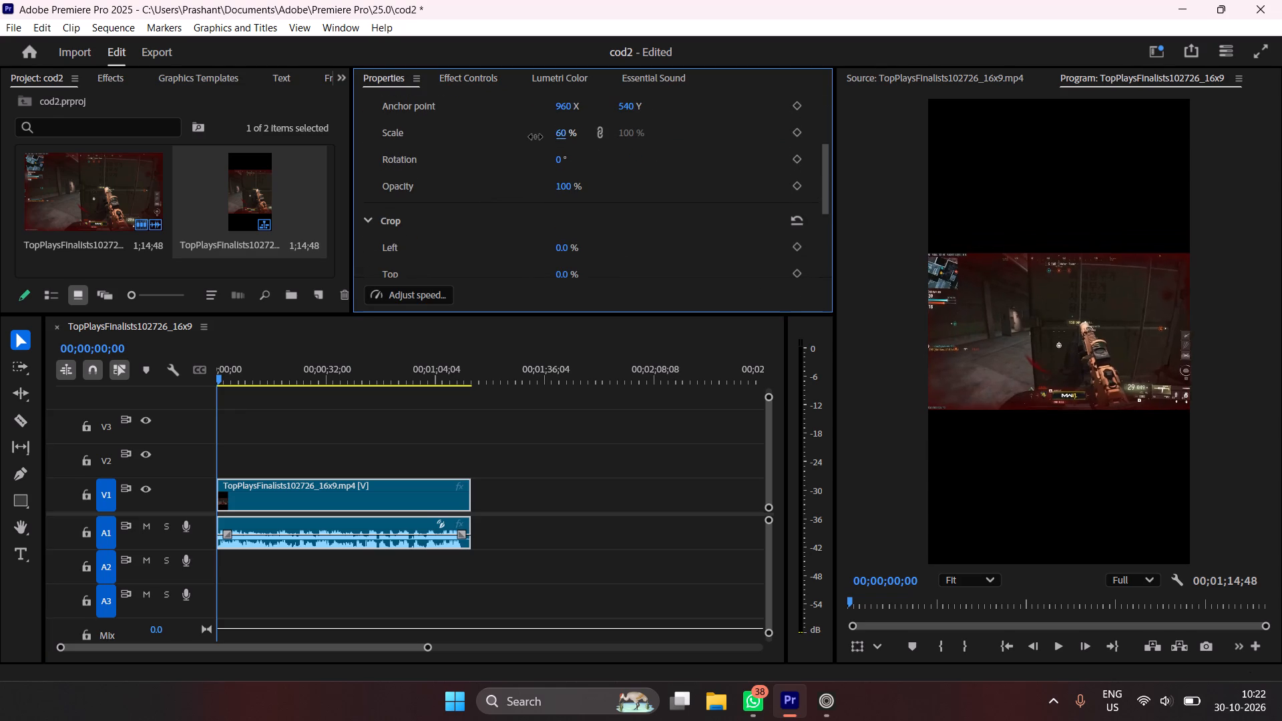
pyautogui.moveTo(536, 137); pyautogui.dragTo(542, 136)
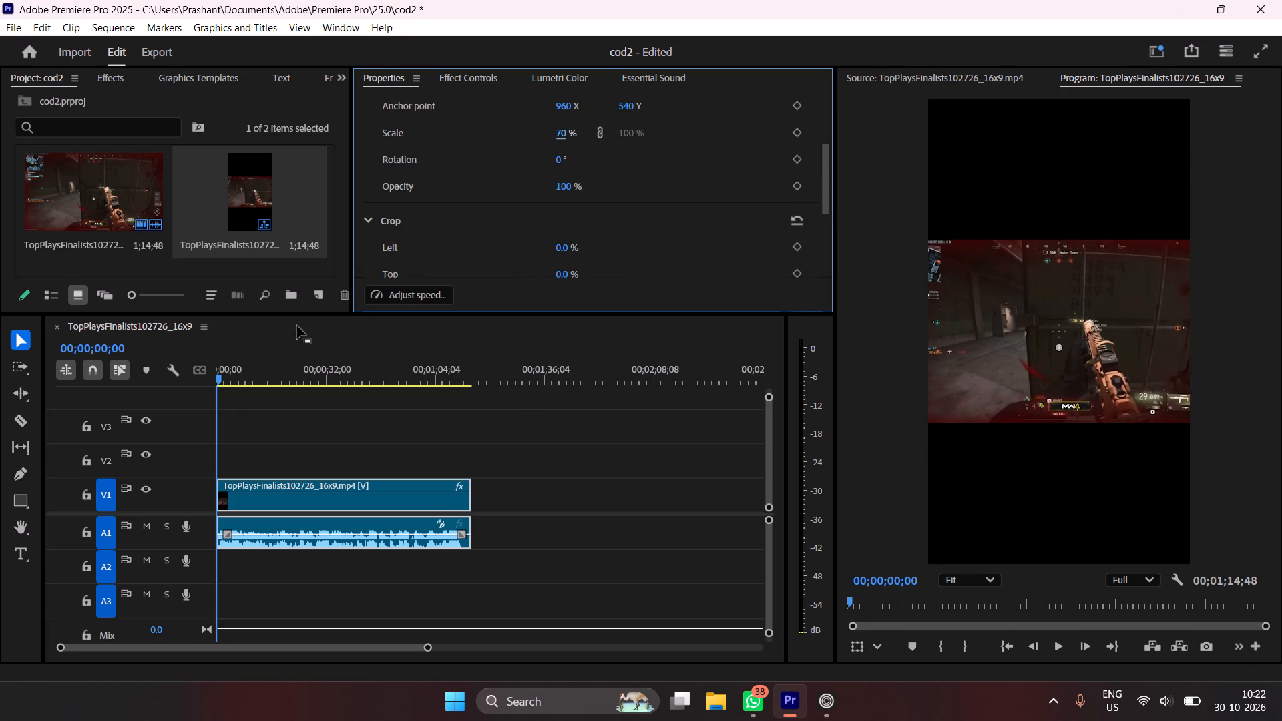
# Play the rescaled sequence from its start and pause it after about six seconds.
pyautogui.moveTo(282, 370); pyautogui.dragTo(156, 396)
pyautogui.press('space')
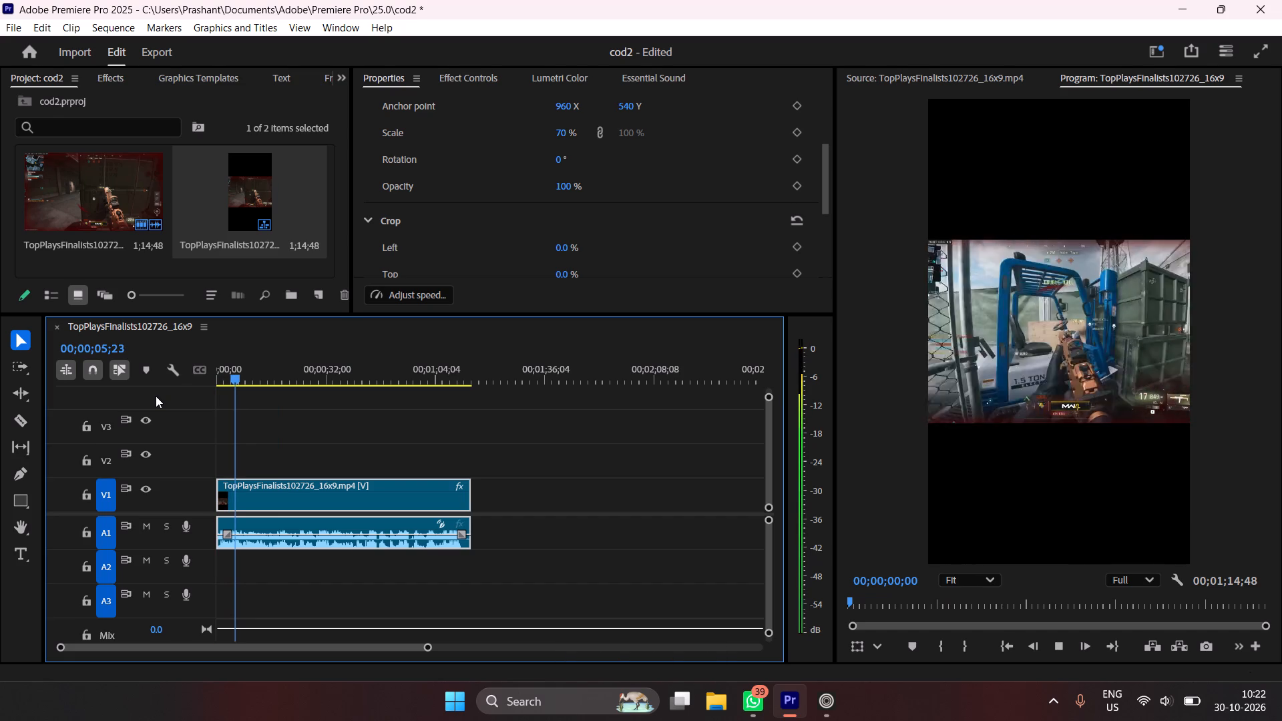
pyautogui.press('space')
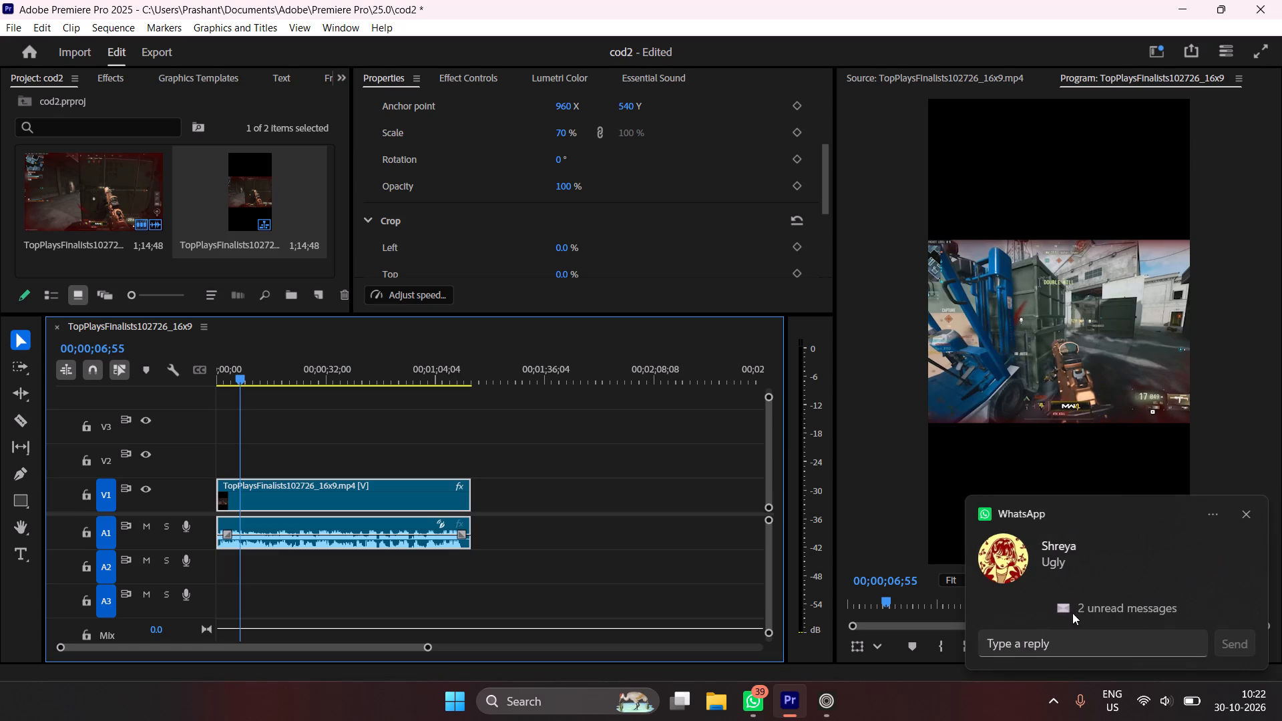
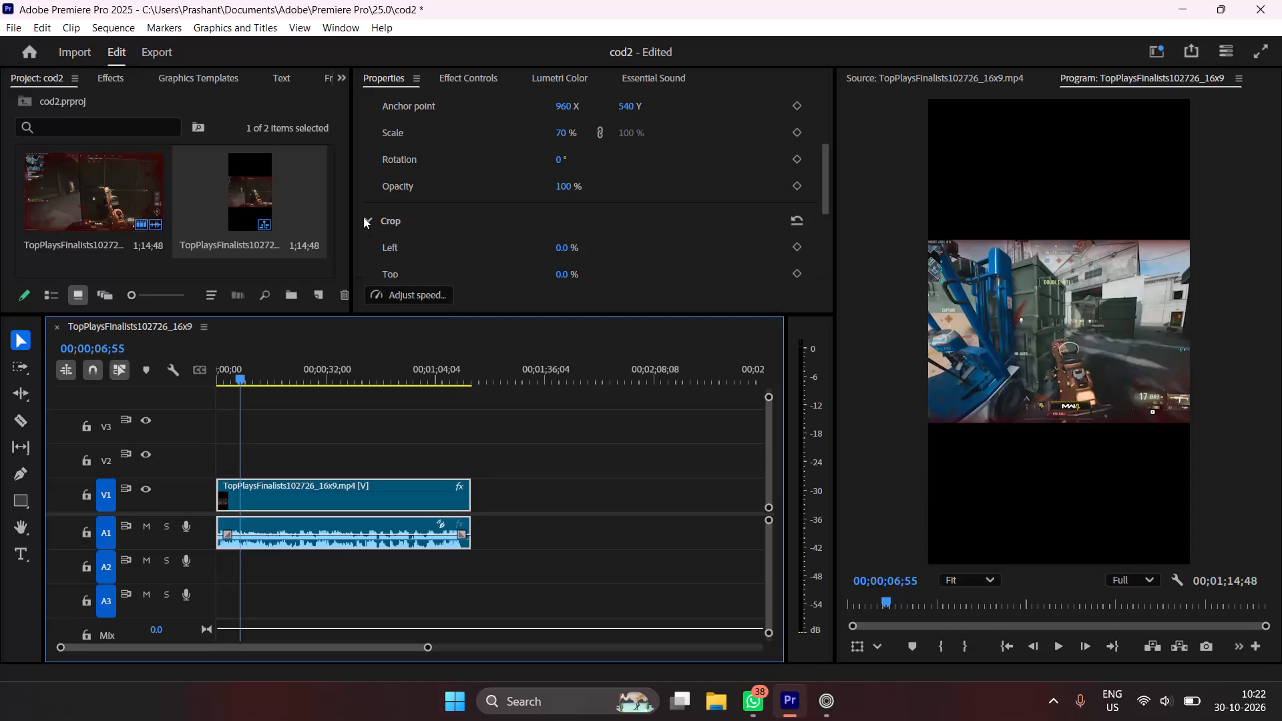
# Import the love nwantiti (feat. ElGrande Toto) (North African Remix) MP3 from the Downloads folder into the project.
pyautogui.hotkey('ctrl', 'i')
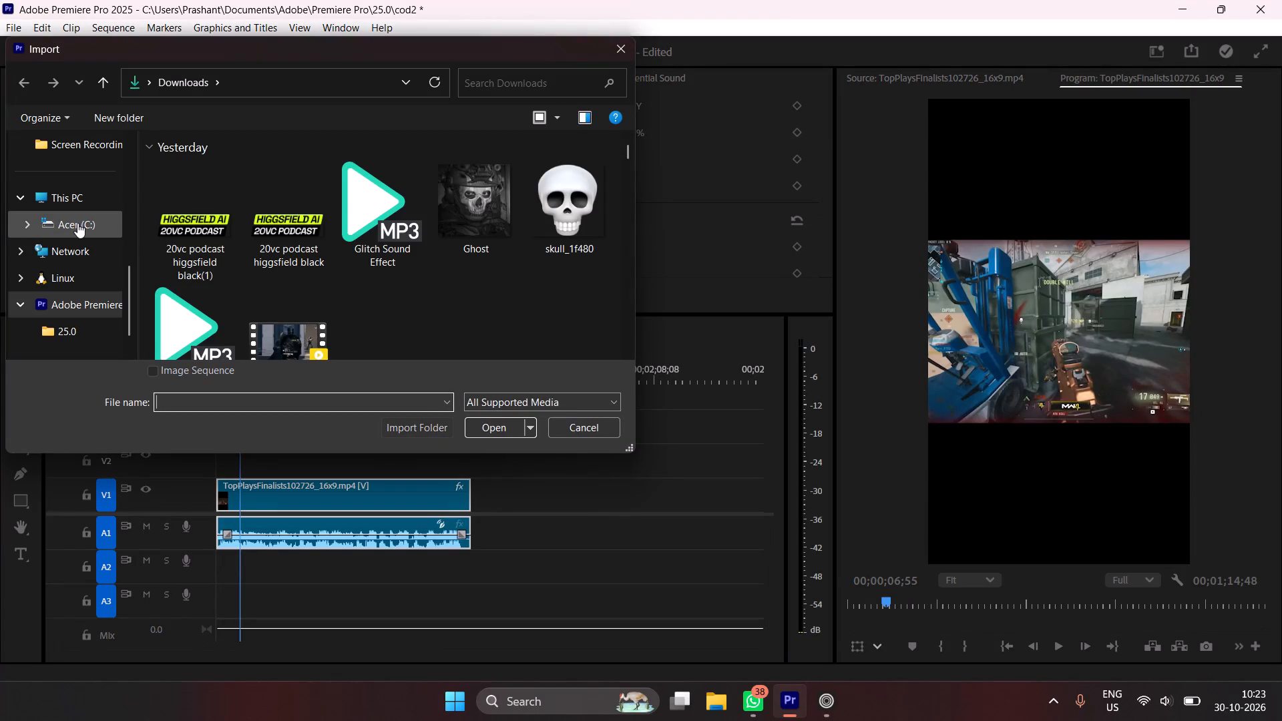
pyautogui.scroll(-1, 266, 244)
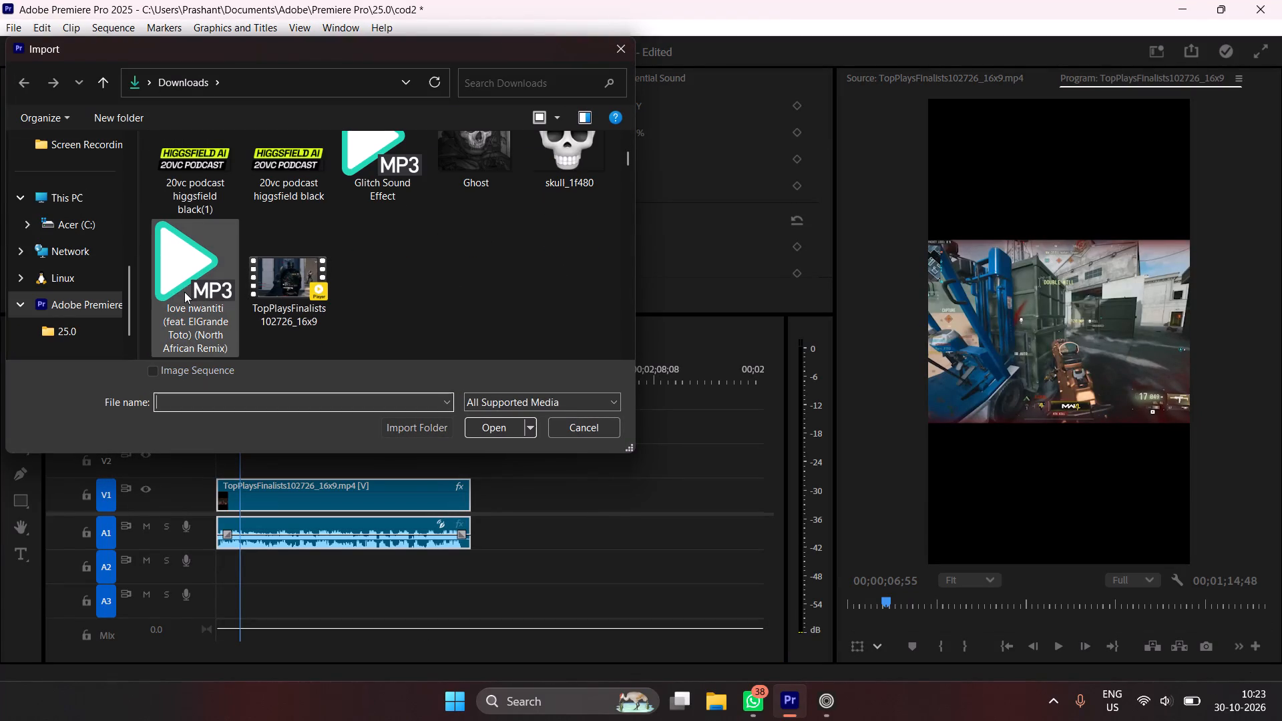
pyautogui.doubleClick(184, 292)
# Open the imported love nwantiti track from the project bin for previewing.
pyautogui.doubleClick(111, 215)
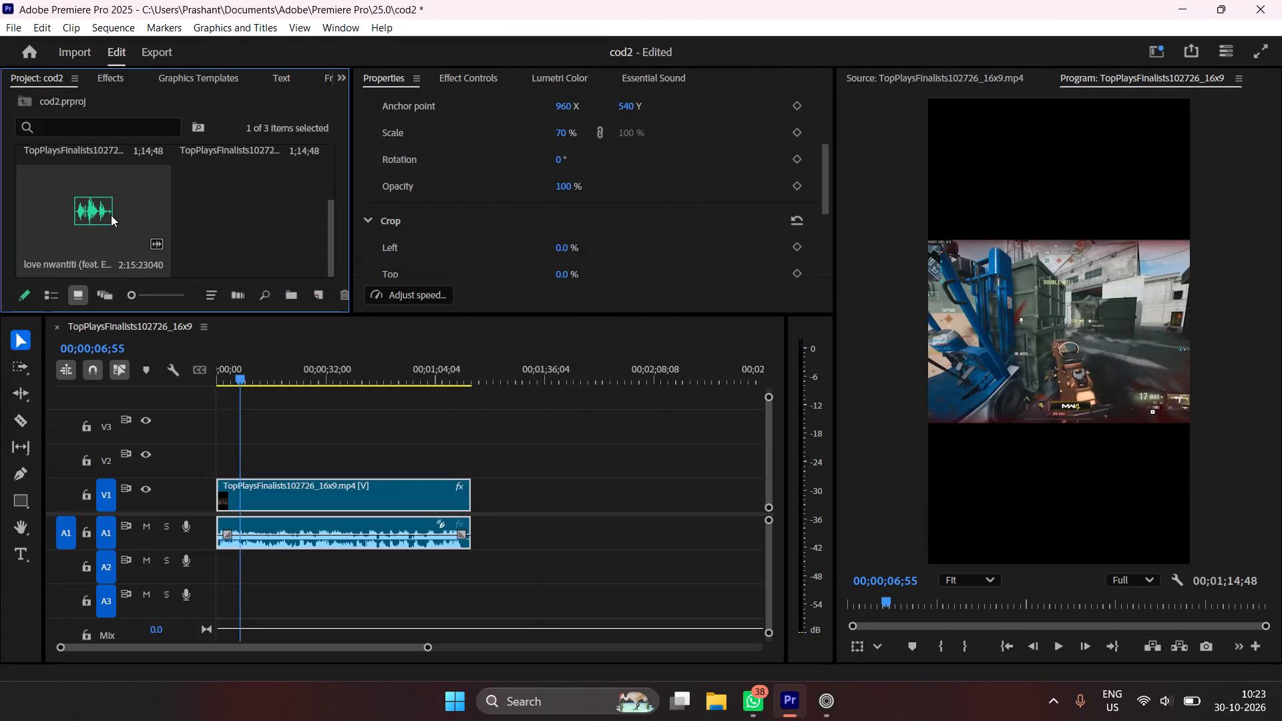
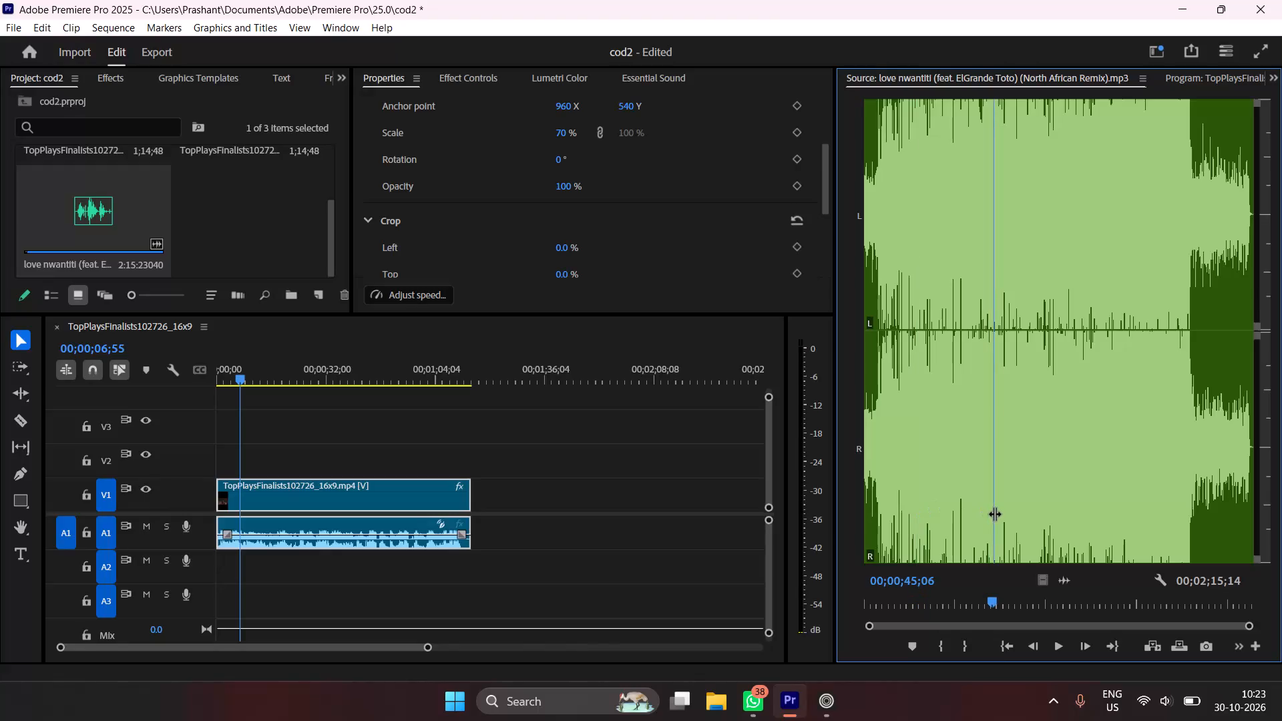
# Audition the love nwantiti remix from about 45 seconds and mark its In point at 00;00;59;21.
pyautogui.press('space')
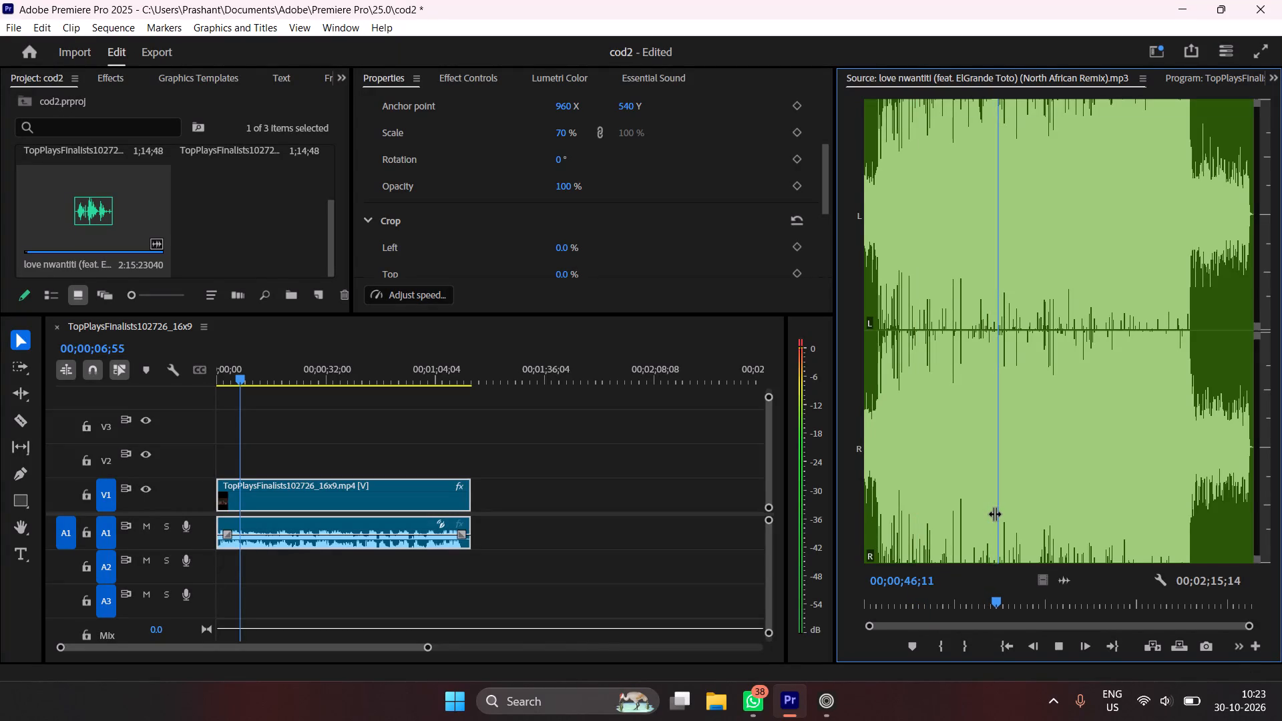
pyautogui.press('space')
pyautogui.moveTo(1001, 511); pyautogui.dragTo(1008, 510)
pyautogui.press('space')
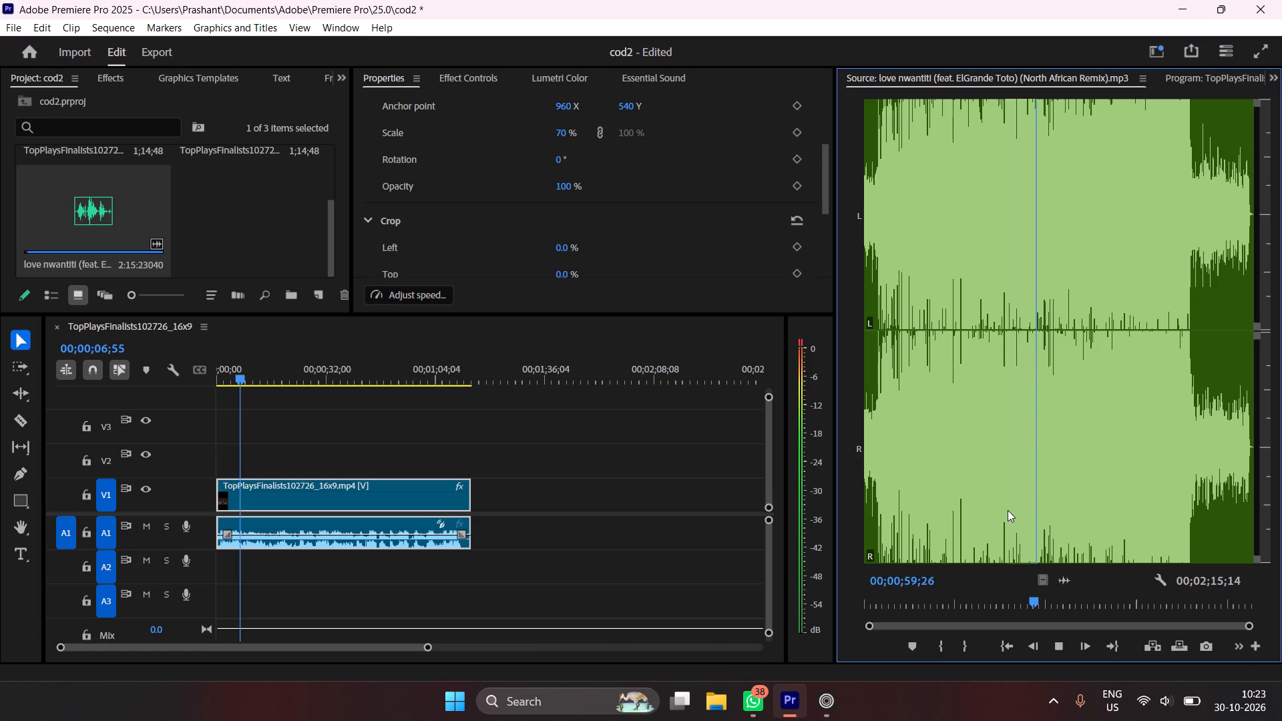
pyautogui.press('space')
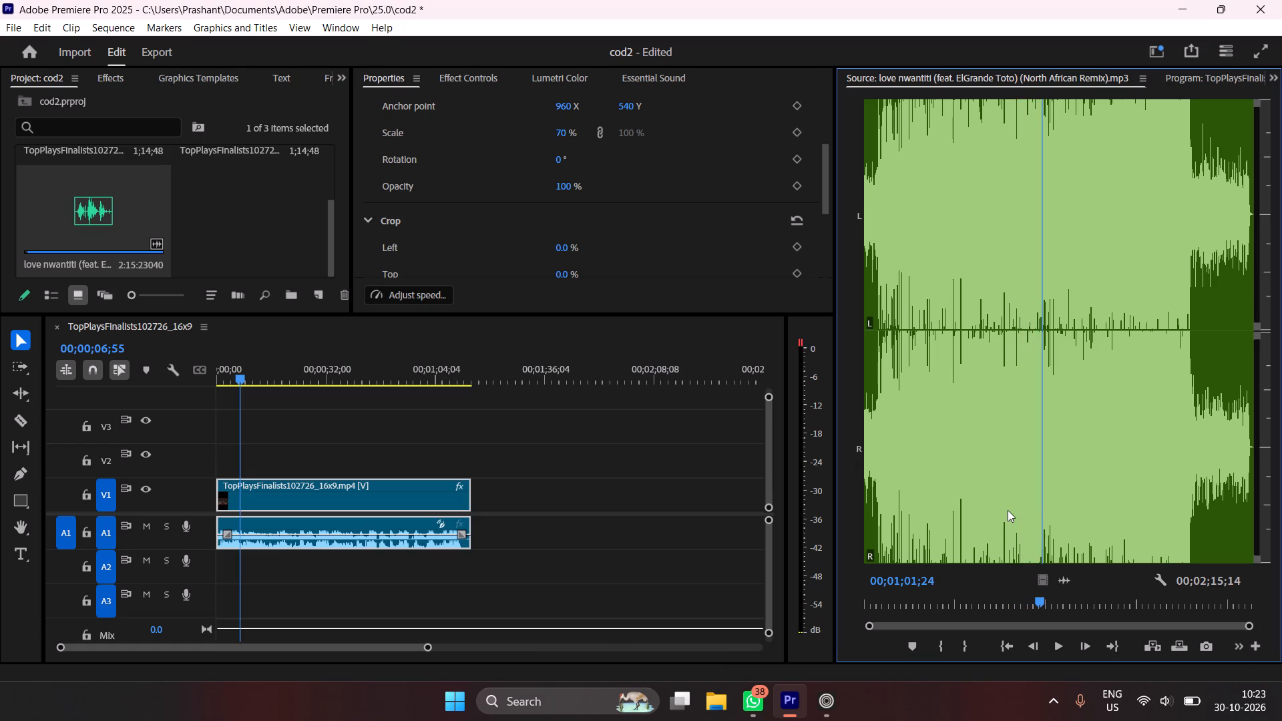
pyautogui.moveTo(1042, 507); pyautogui.dragTo(1036, 507)
pyautogui.click(939, 646)
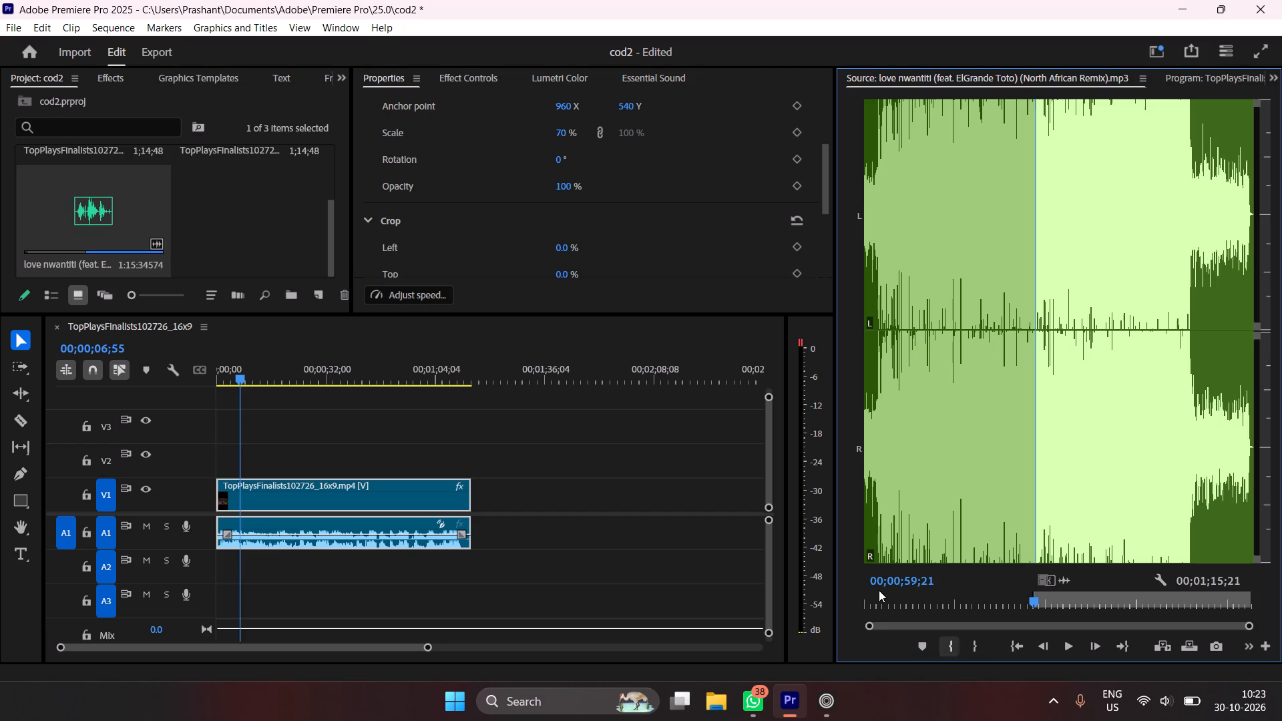
# Place the marked portion of the love nwantiti song on audio track A2 at the start of the sequence.
pyautogui.moveTo(69, 220); pyautogui.dragTo(268, 533)
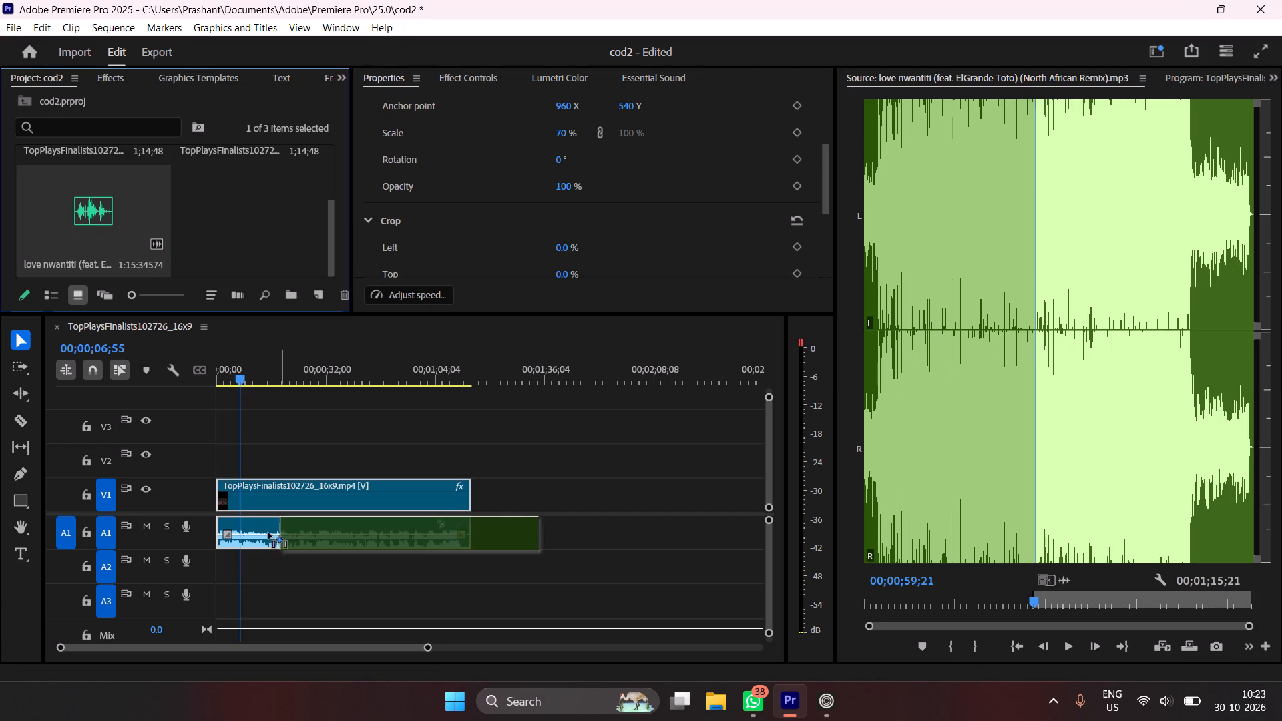
pyautogui.moveTo(268, 533); pyautogui.dragTo(190, 575)
pyautogui.click(342, 435)
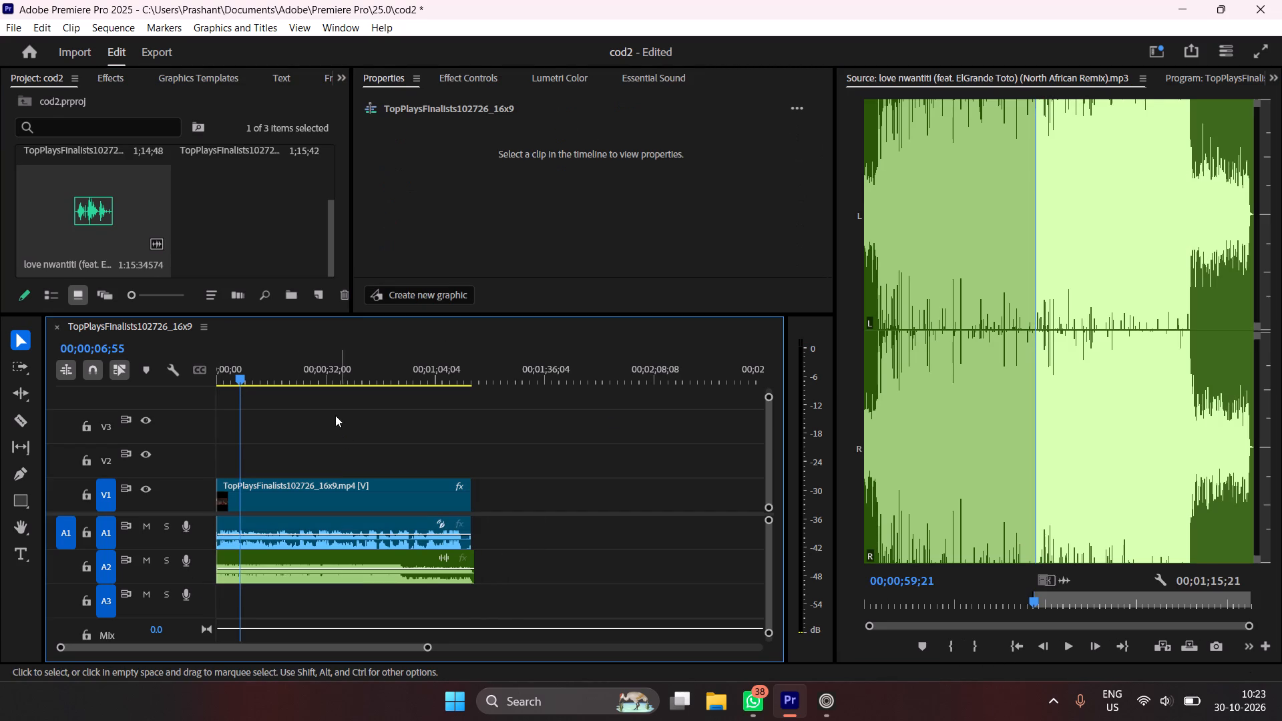
# Preview the first 12 seconds or so of the TopPlaysFinalists102726_16x9 sequence in the Program monitor to check the gameplay against the music.
pyautogui.doubleClick(351, 491)
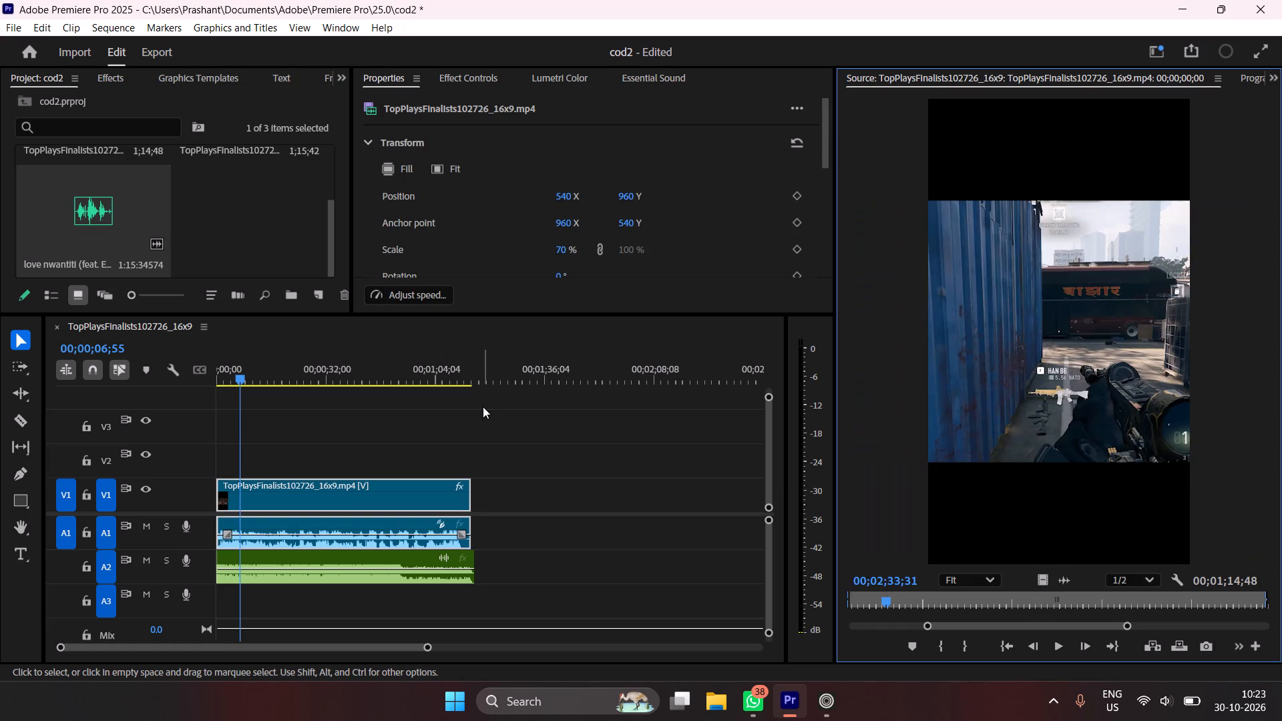
pyautogui.click(483, 407)
pyautogui.click(1255, 75)
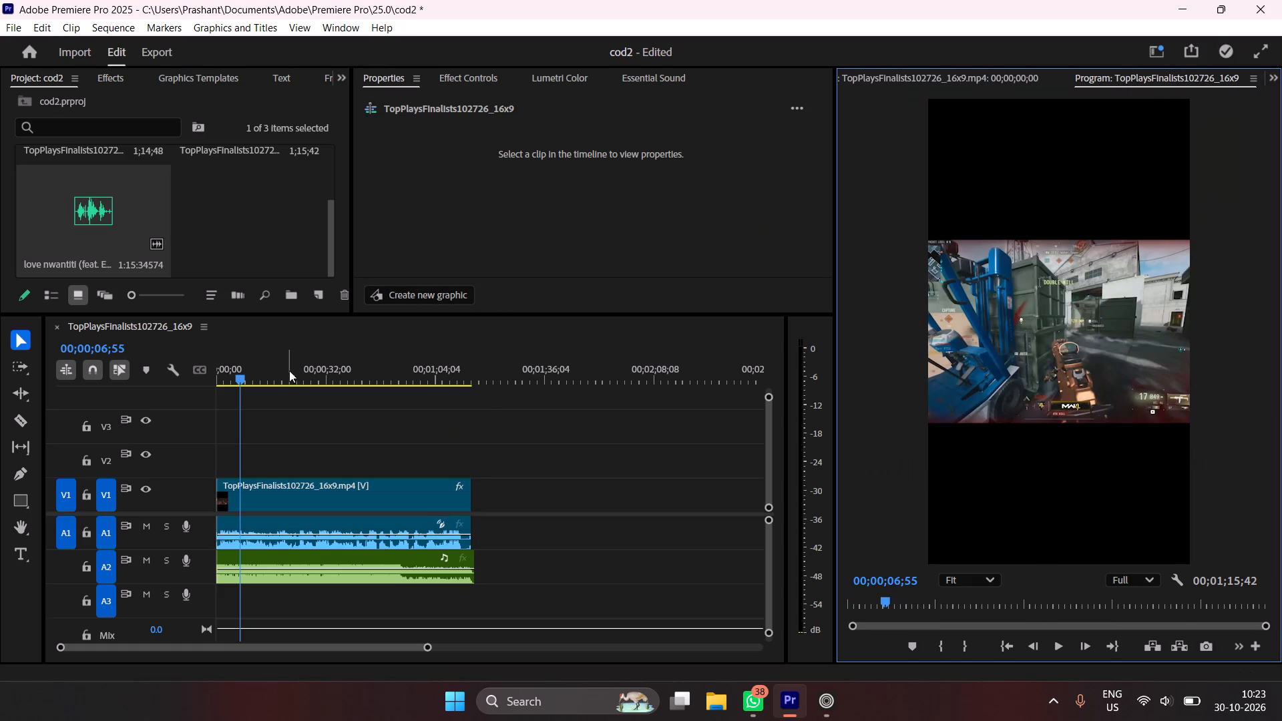
pyautogui.moveTo(294, 376); pyautogui.dragTo(107, 405)
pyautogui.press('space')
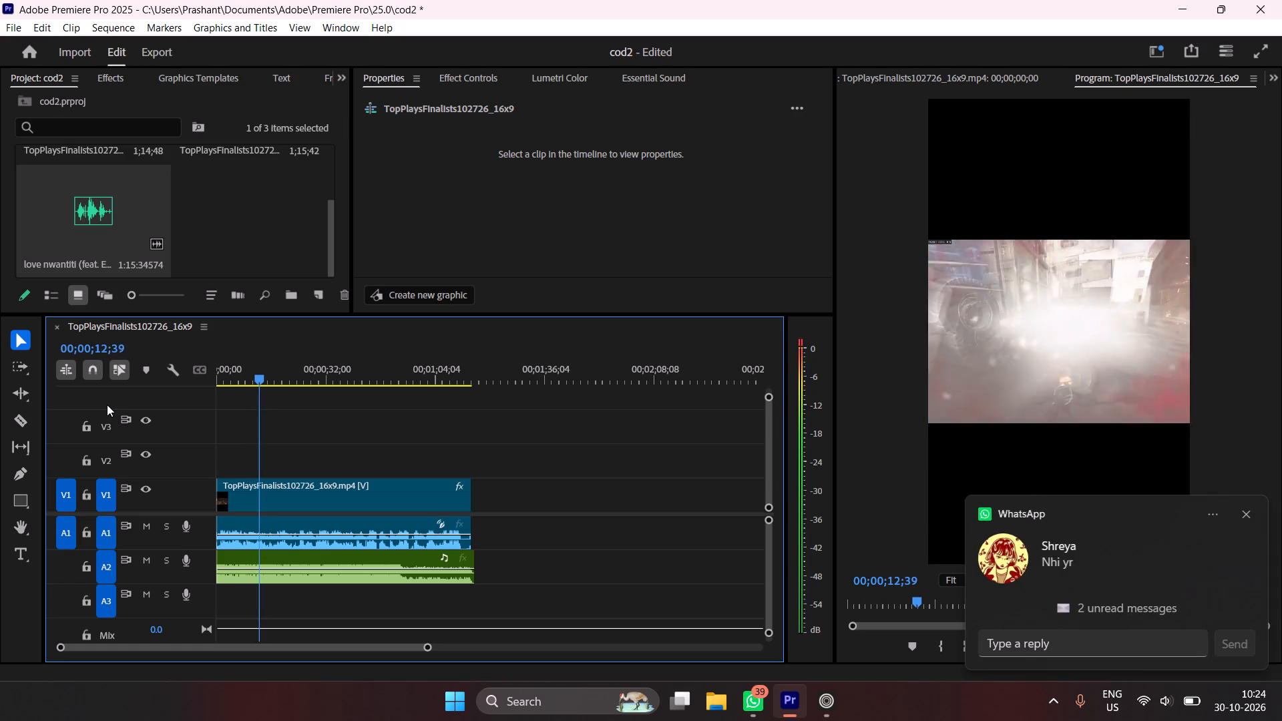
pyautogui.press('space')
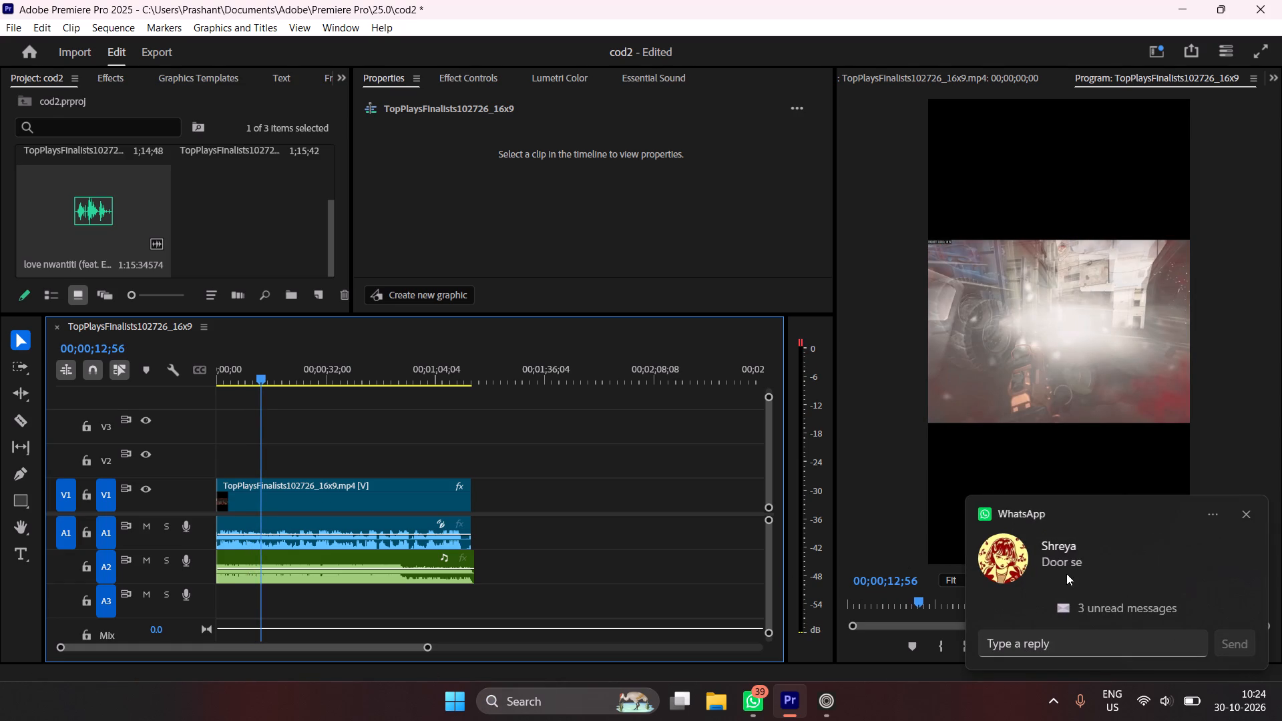
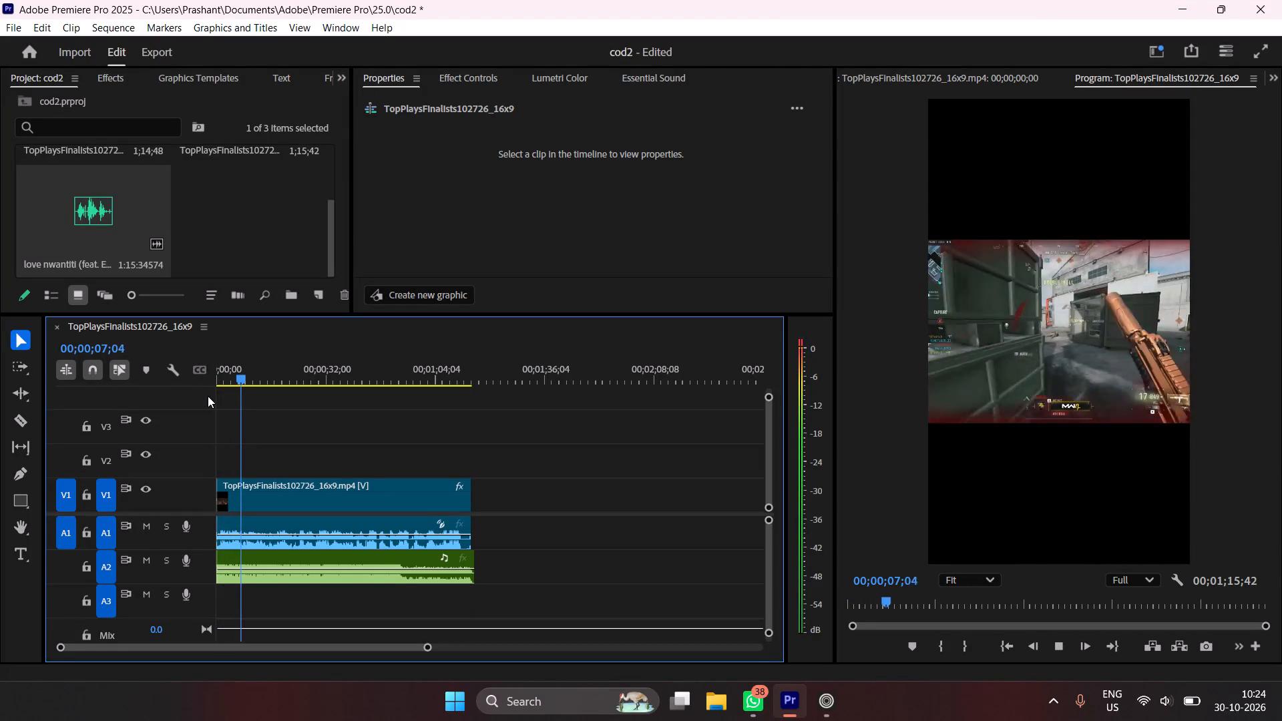
# Play the sequence from about 7 to 21 seconds to review the gameplay video together with the love nwantiti music.
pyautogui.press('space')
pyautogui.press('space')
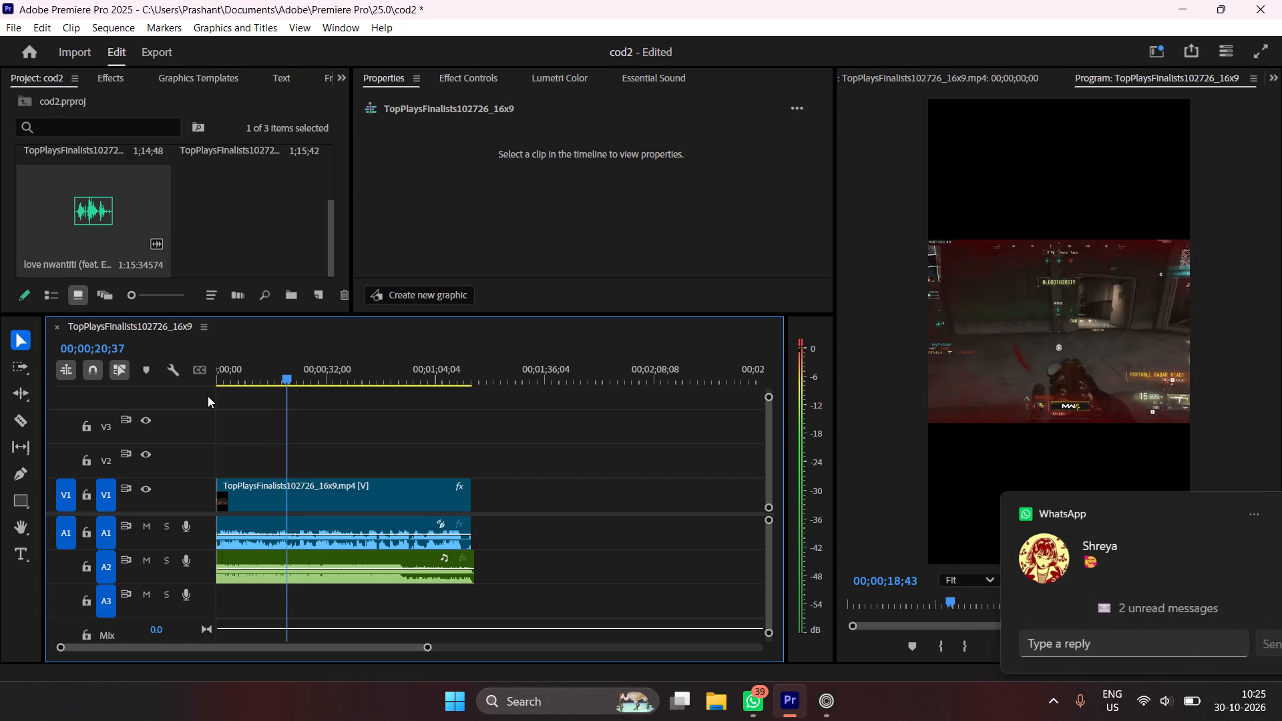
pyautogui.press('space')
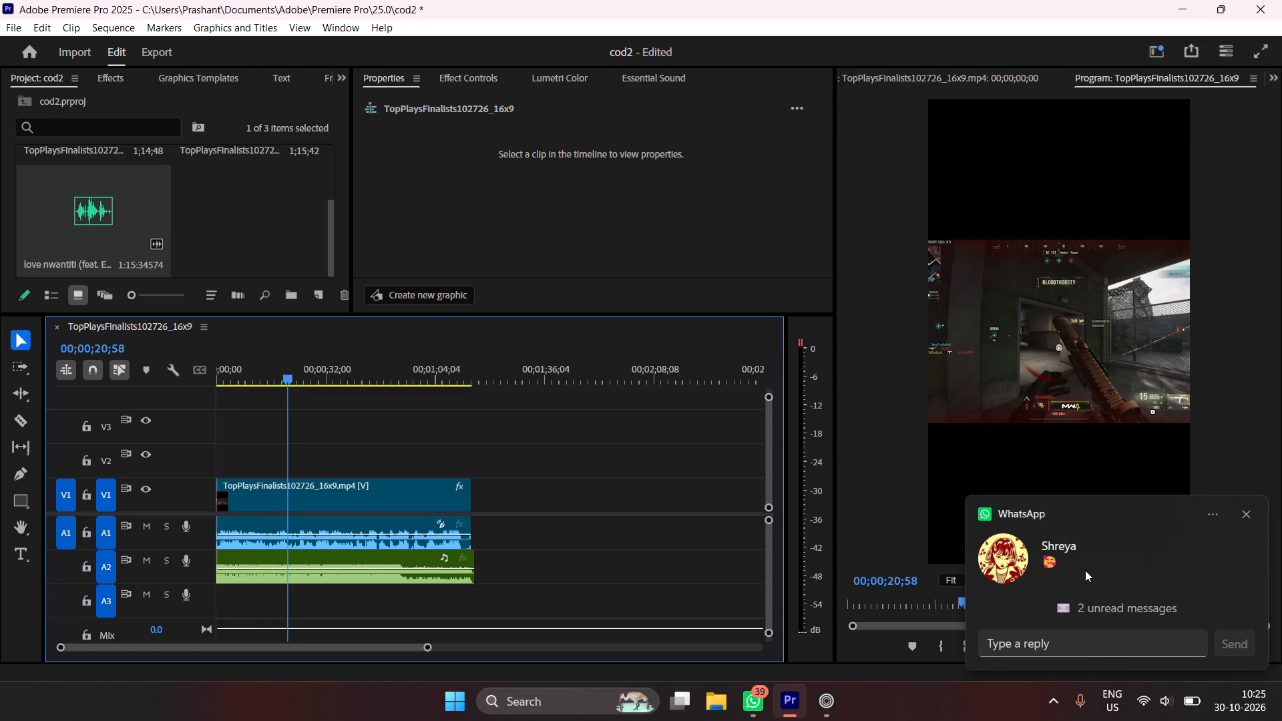
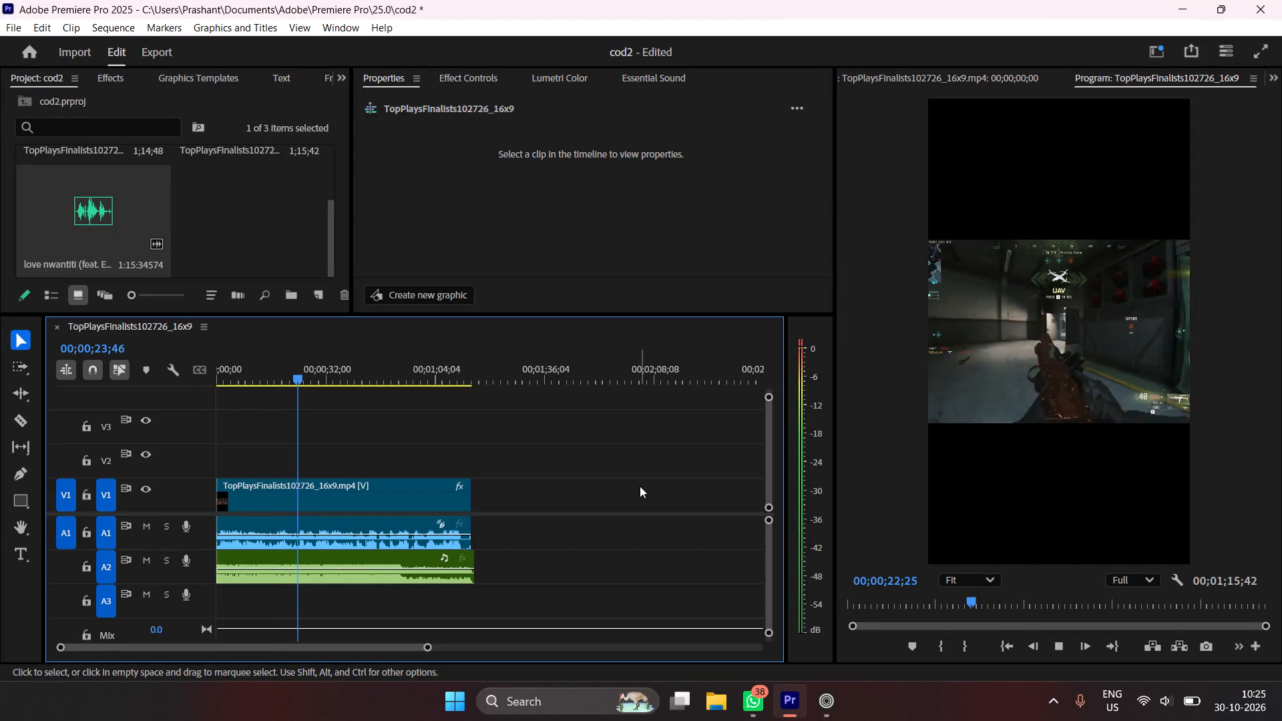
# Stop playback and scrub the vertical gameplay sequence back to about 00;00;11;23 to examine the footage there.
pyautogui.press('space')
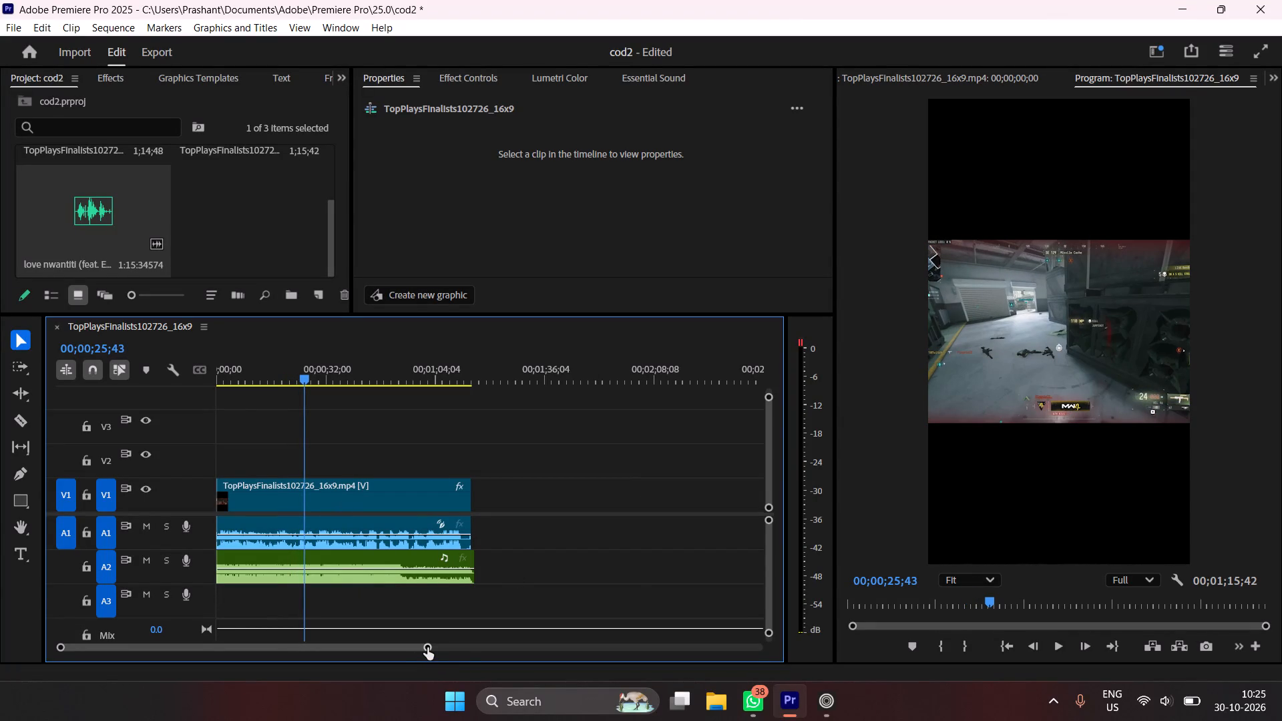
pyautogui.moveTo(427, 648); pyautogui.dragTo(365, 649)
pyautogui.moveTo(369, 371); pyautogui.dragTo(314, 407)
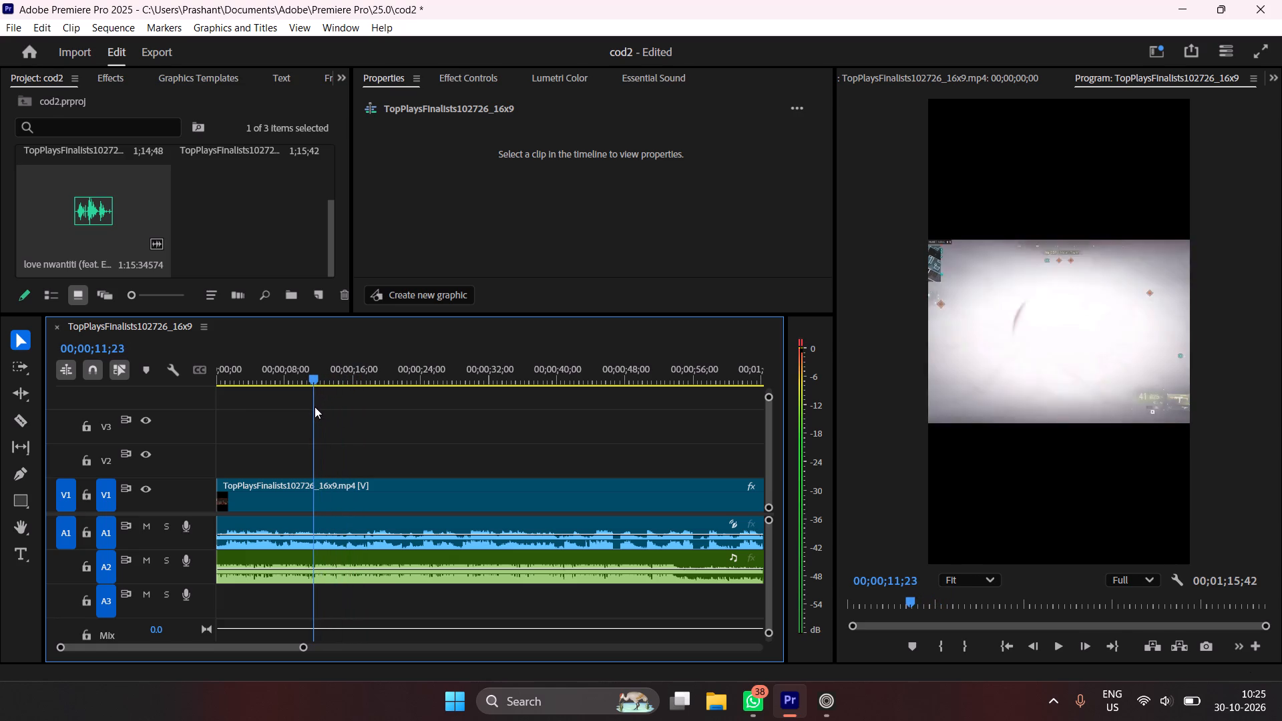
# Split the TopPlaysFinalists clip and its linked audio at 00;00;09;01.
pyautogui.moveTo(314, 407); pyautogui.dragTo(294, 425)
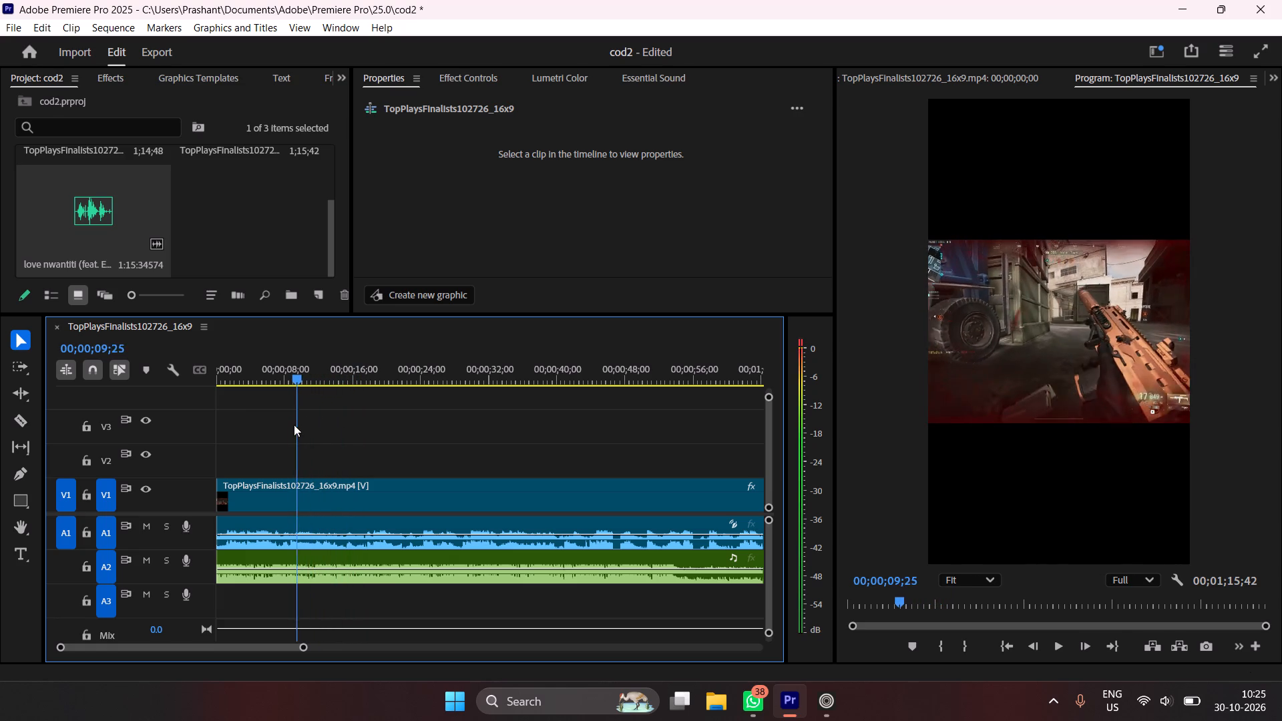
pyautogui.moveTo(294, 425); pyautogui.dragTo(294, 431)
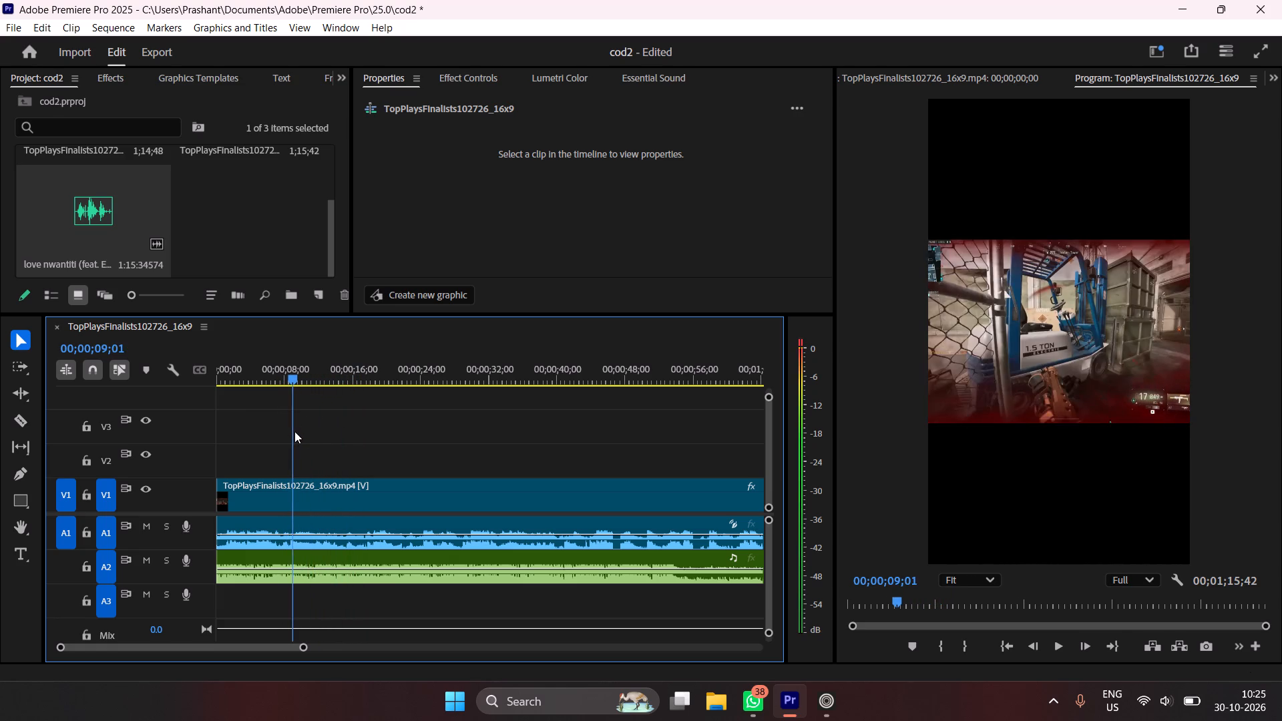
pyautogui.moveTo(294, 431); pyautogui.dragTo(295, 434)
pyautogui.press('c')
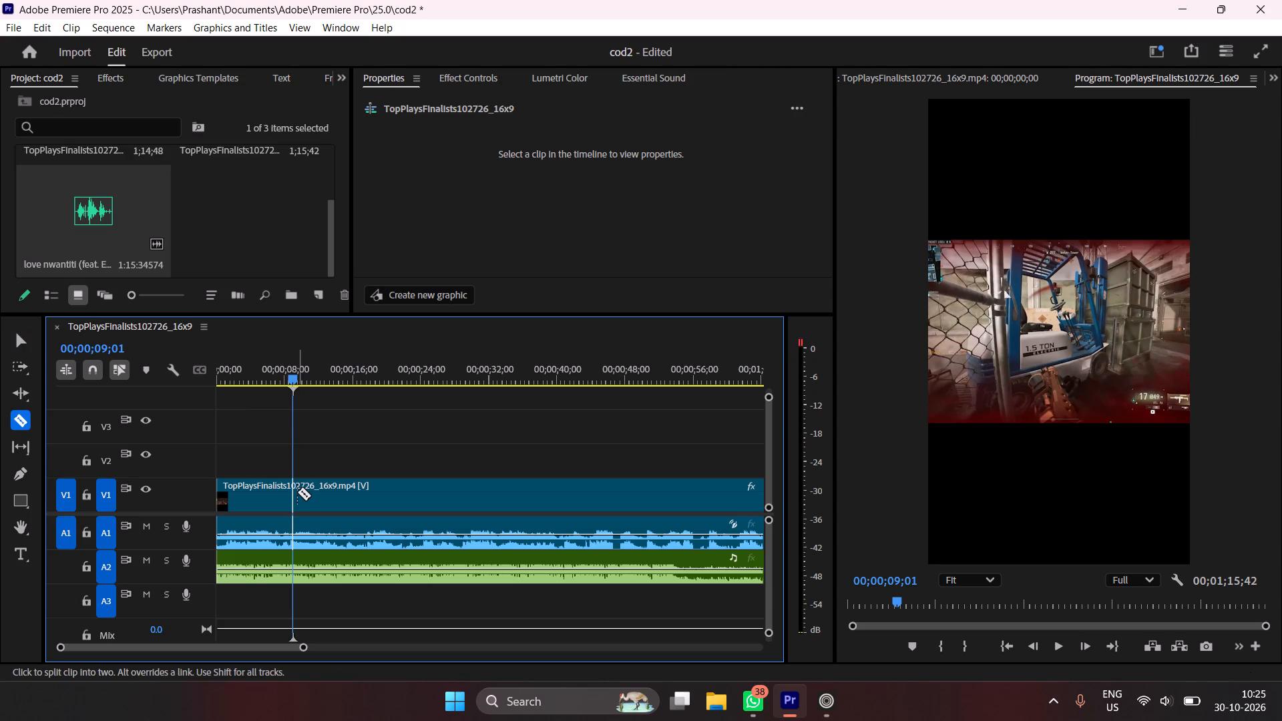
pyautogui.click(298, 492)
pyautogui.press('v')
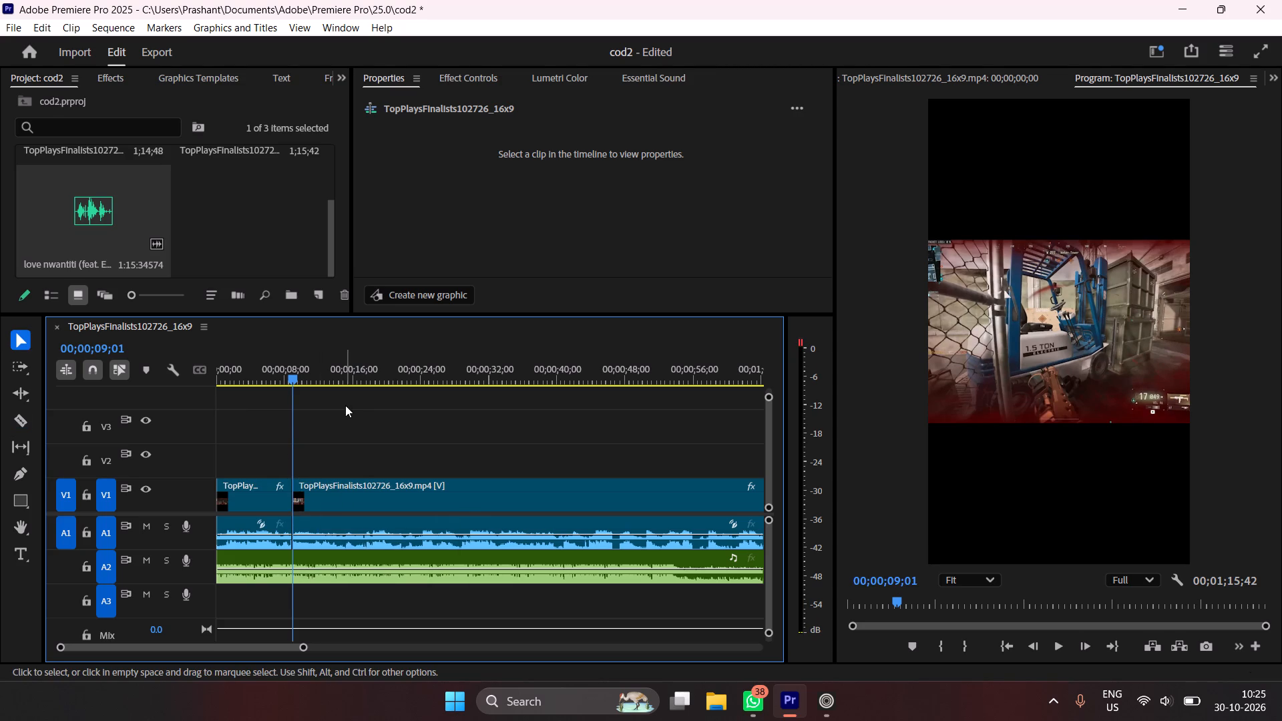
# Split the footage again at about 20 seconds and ripple delete the segment between 00;00;09;01 and that cut.
pyautogui.moveTo(319, 375); pyautogui.dragTo(369, 380)
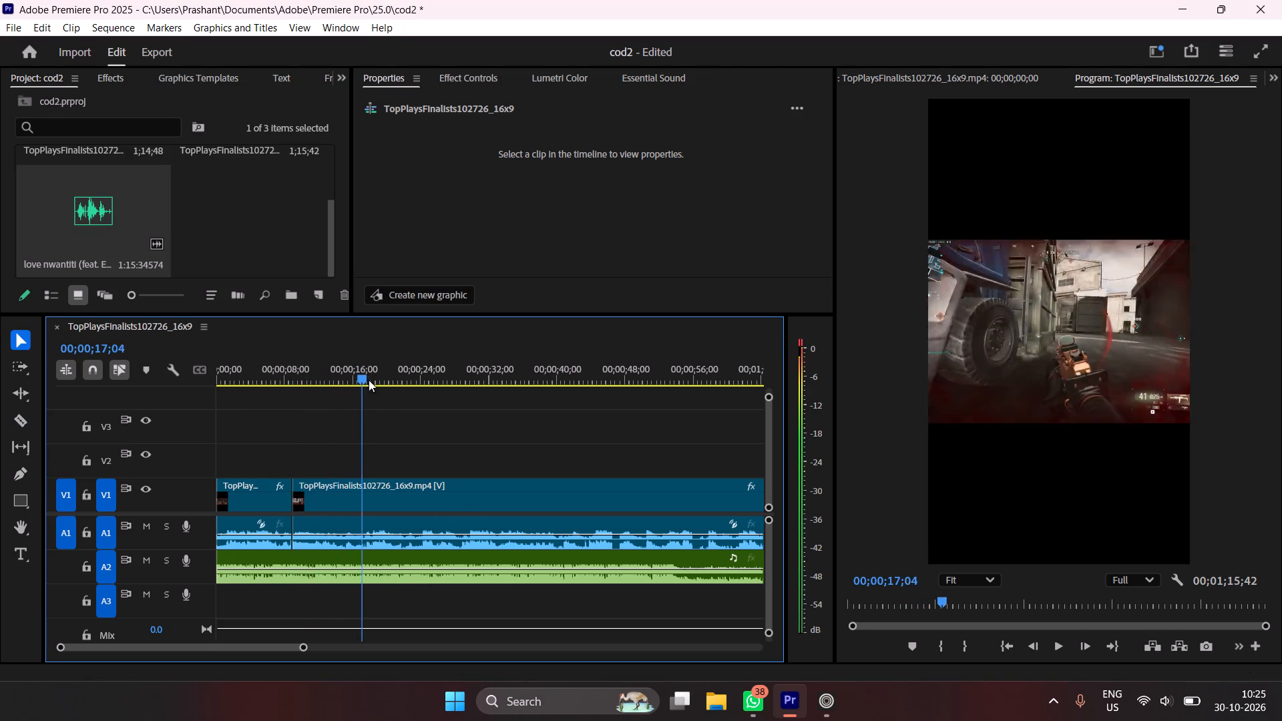
pyautogui.moveTo(369, 380); pyautogui.dragTo(409, 384)
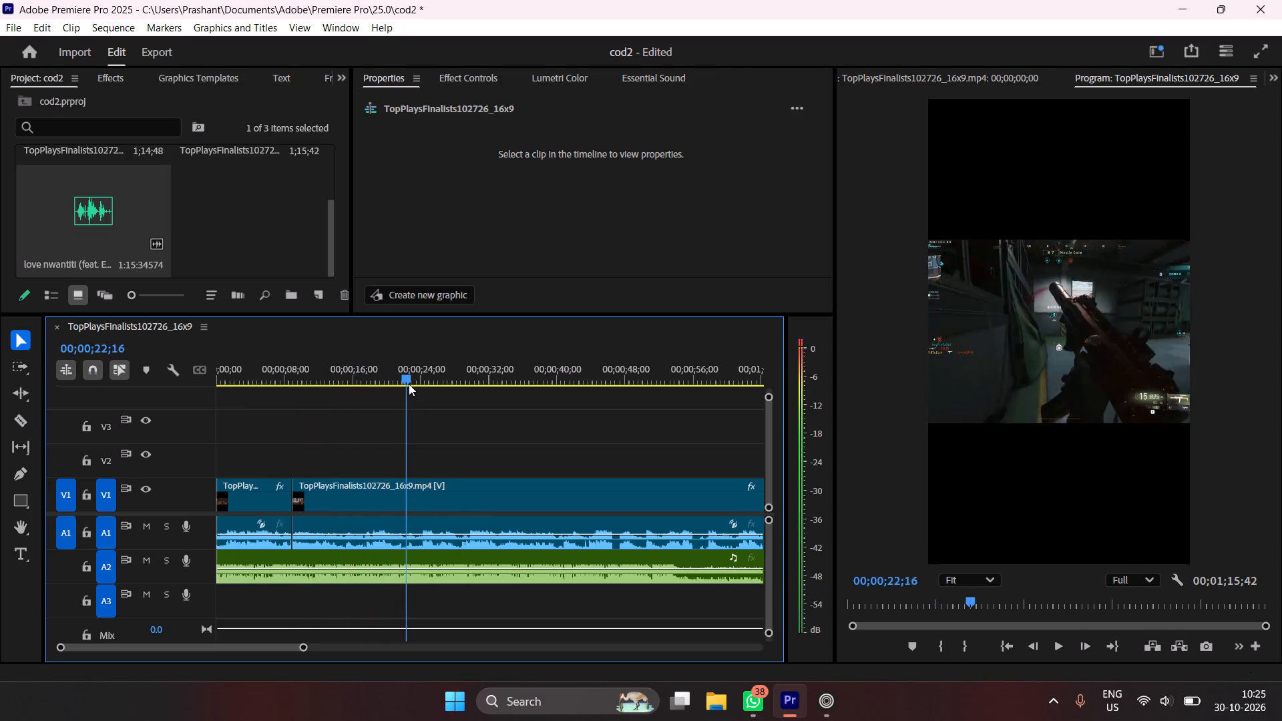
pyautogui.moveTo(409, 384); pyautogui.dragTo(407, 384)
pyautogui.press('c')
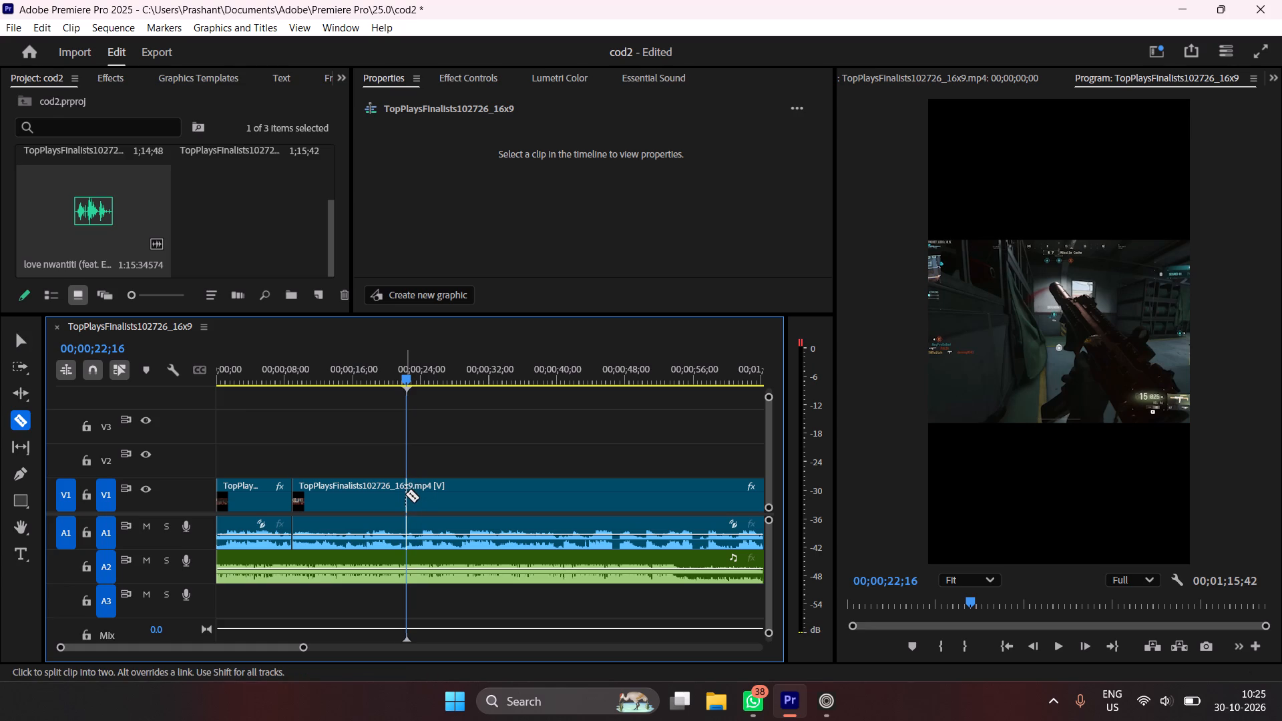
pyautogui.press('v')
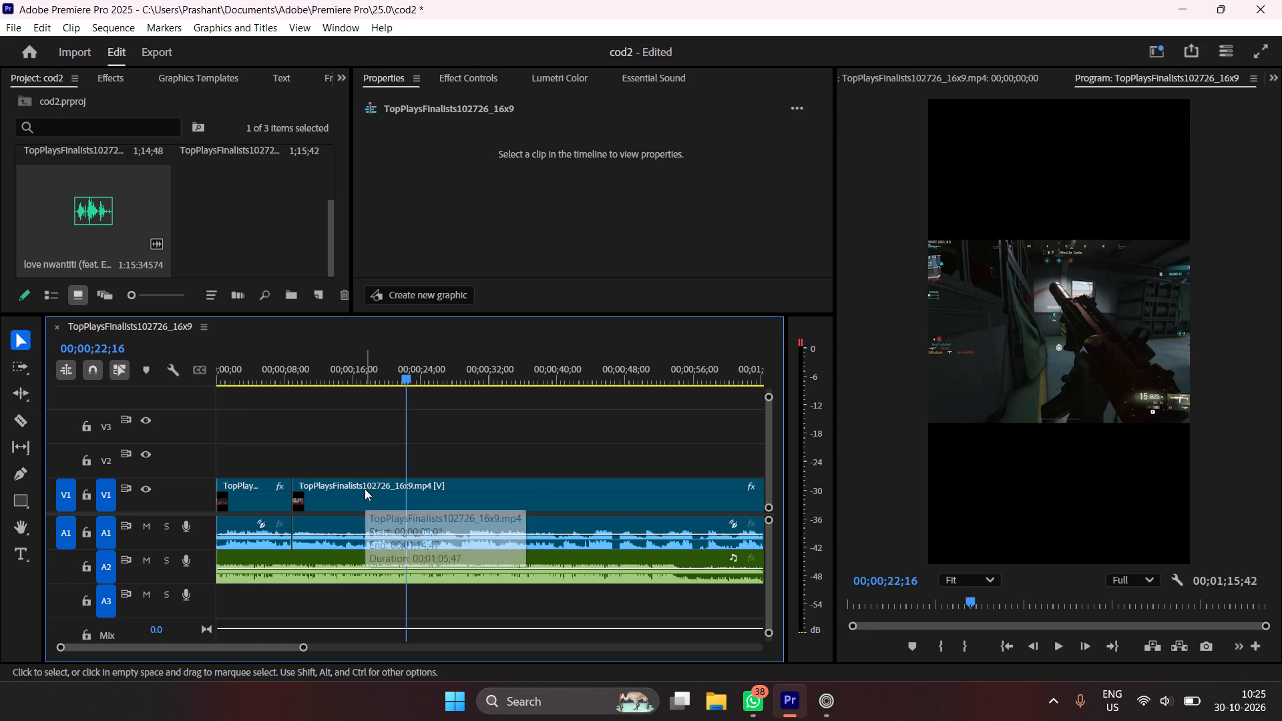
pyautogui.press('c')
pyautogui.click(391, 491)
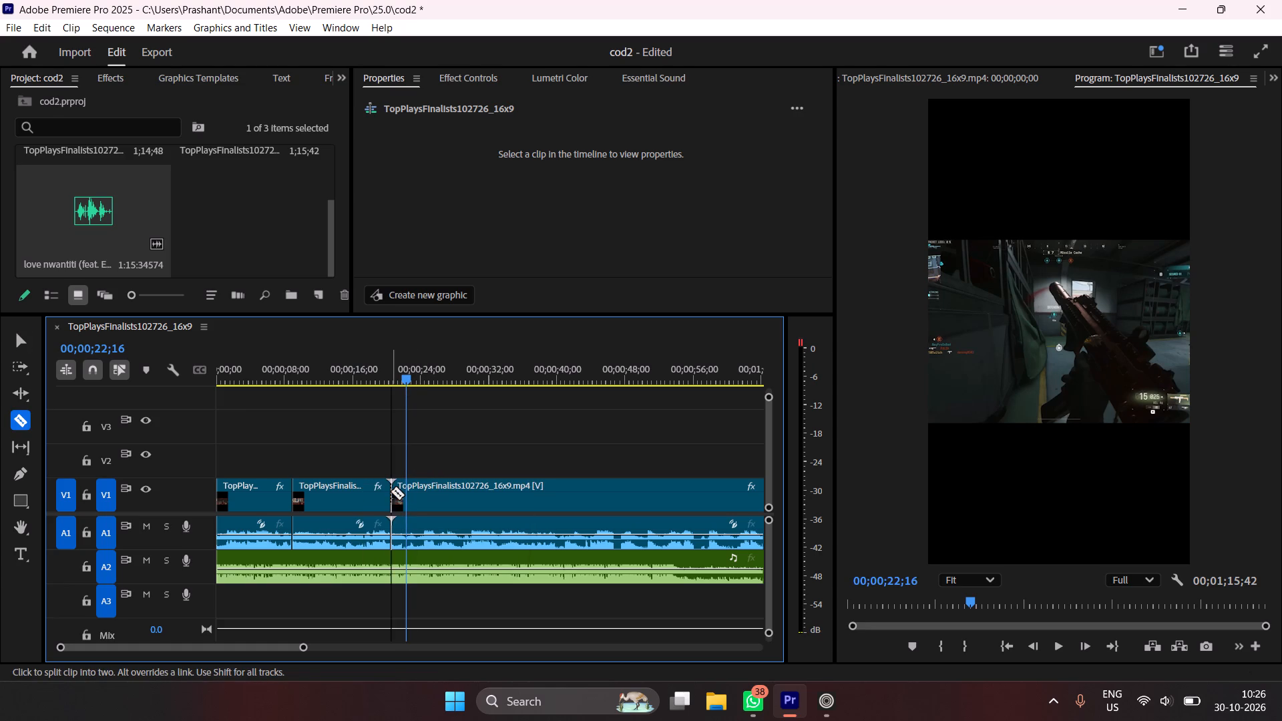
pyautogui.press('v')
pyautogui.rightClick(344, 491)
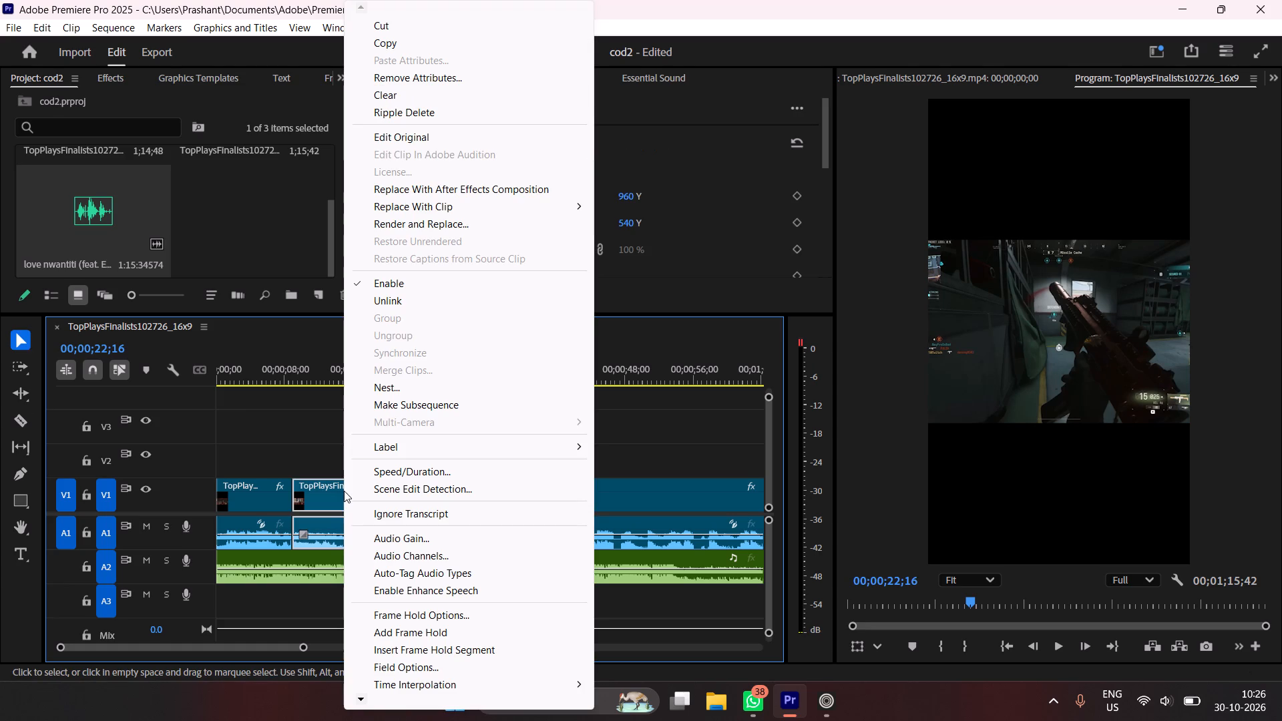
pyautogui.click(454, 119)
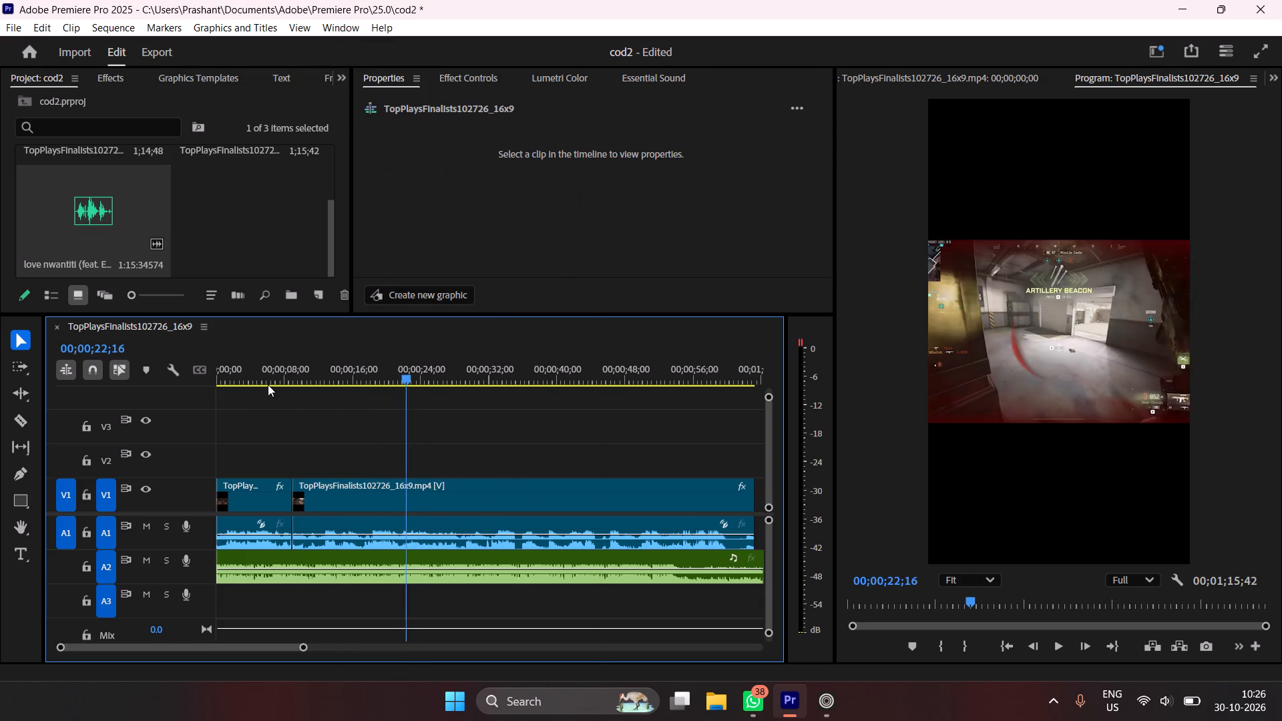
# Play the sequence from the start to check how the shortened footage runs with the music.
pyautogui.moveTo(251, 368); pyautogui.dragTo(96, 415)
pyautogui.press('space')
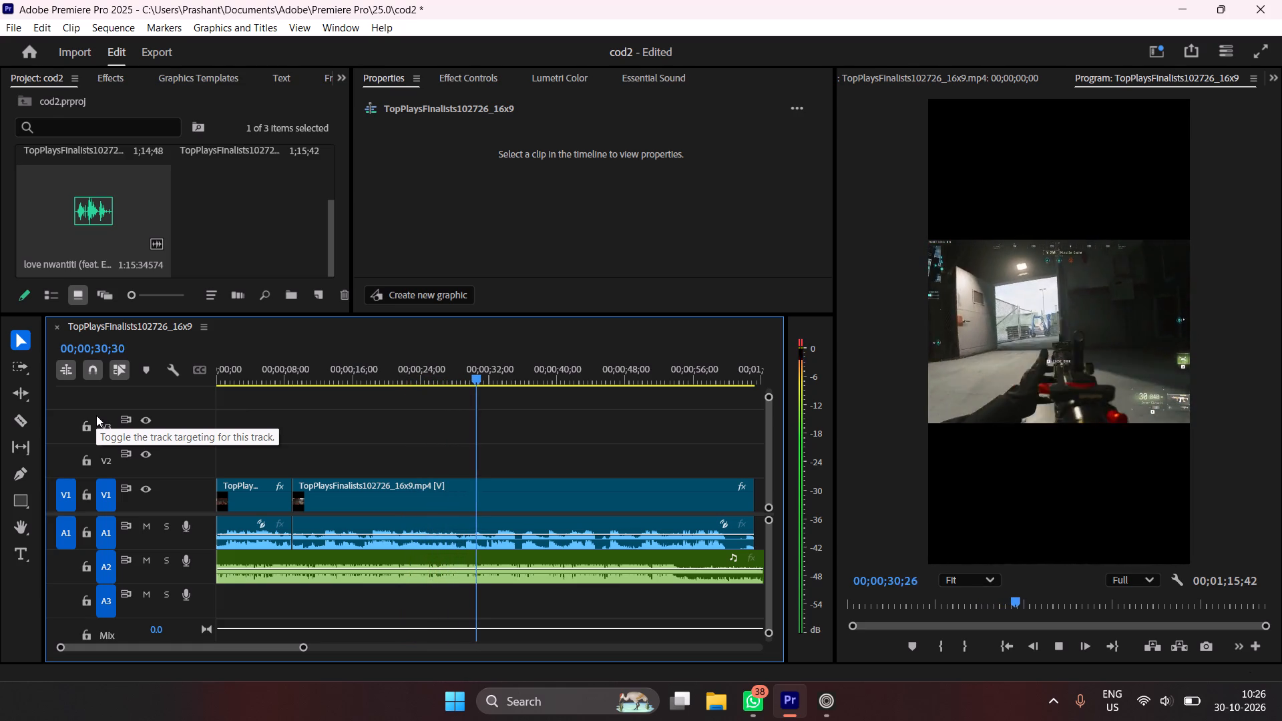
pyautogui.press('space')
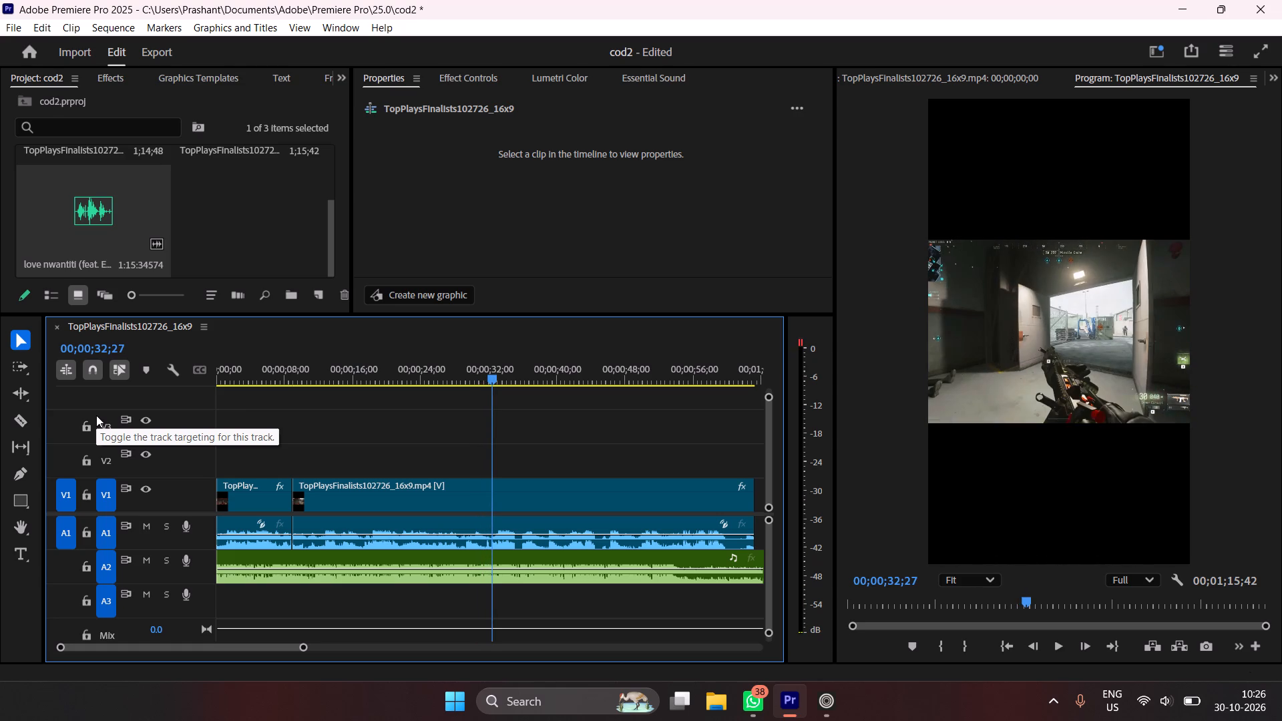
# Find the end of the action after the first cut and split the footage at 00;00;23;32.
pyautogui.moveTo(345, 369); pyautogui.dragTo(331, 393)
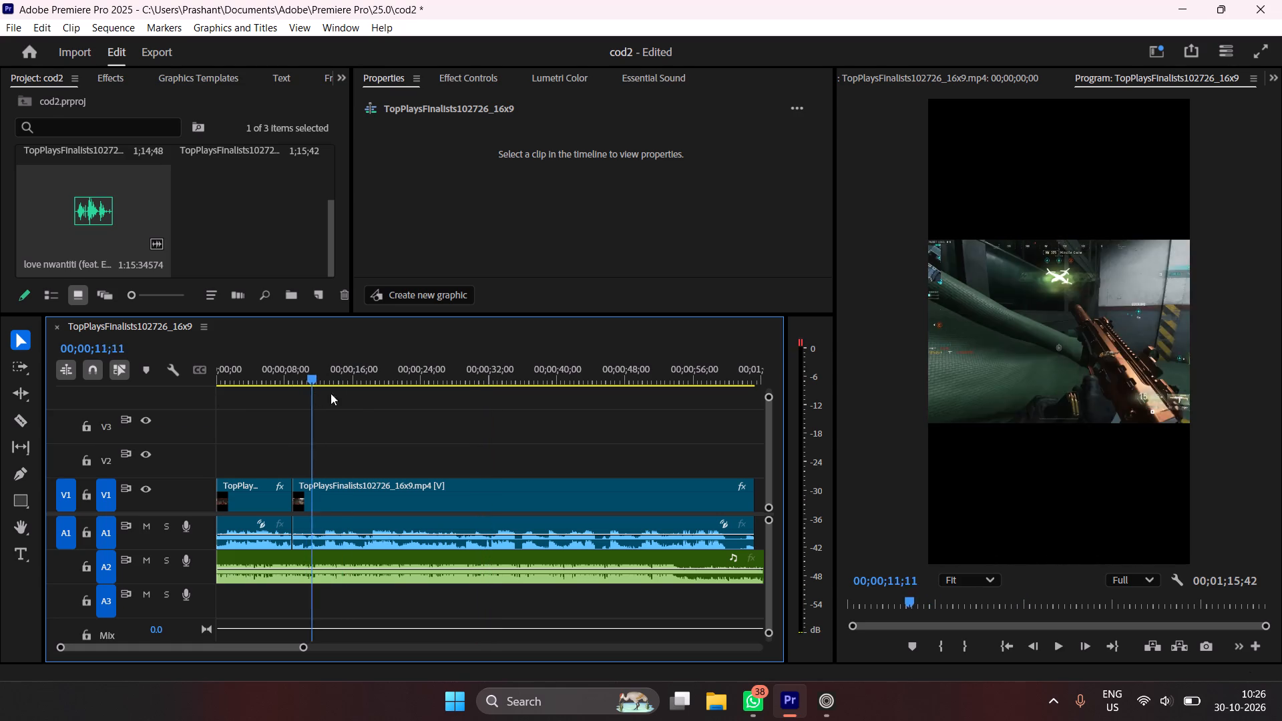
pyautogui.moveTo(331, 393); pyautogui.dragTo(426, 413)
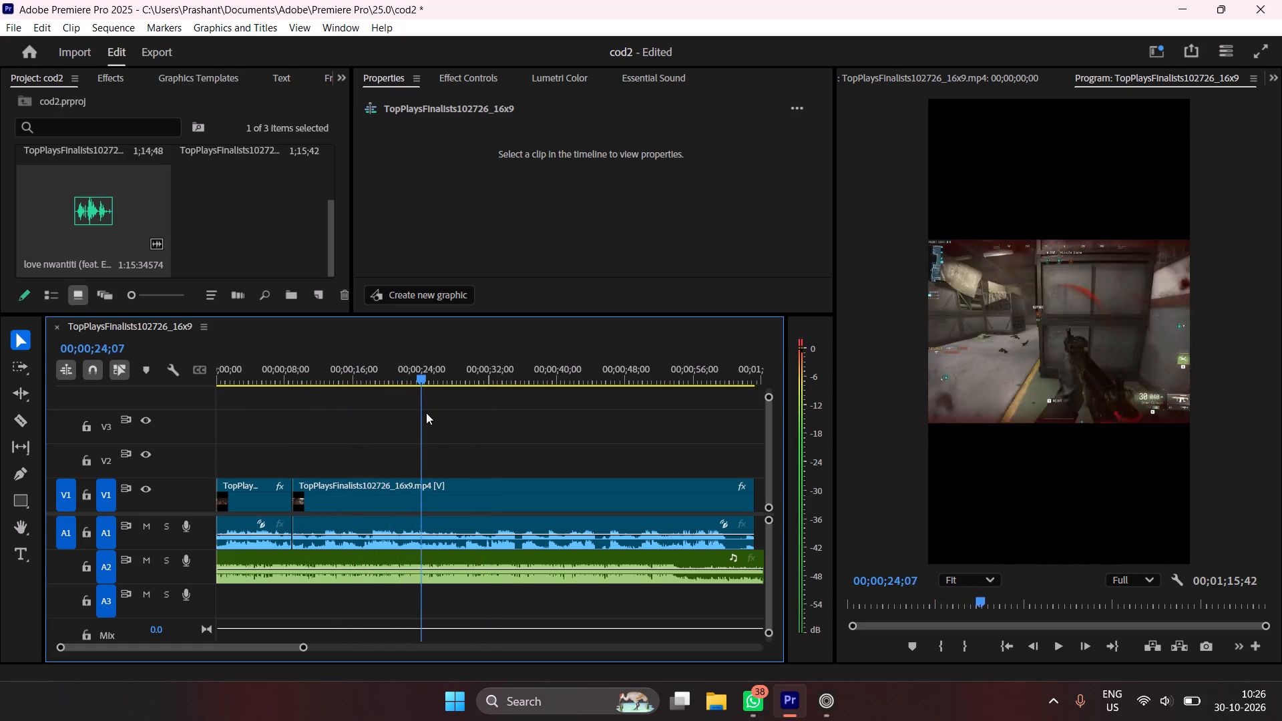
pyautogui.moveTo(426, 413); pyautogui.dragTo(439, 421)
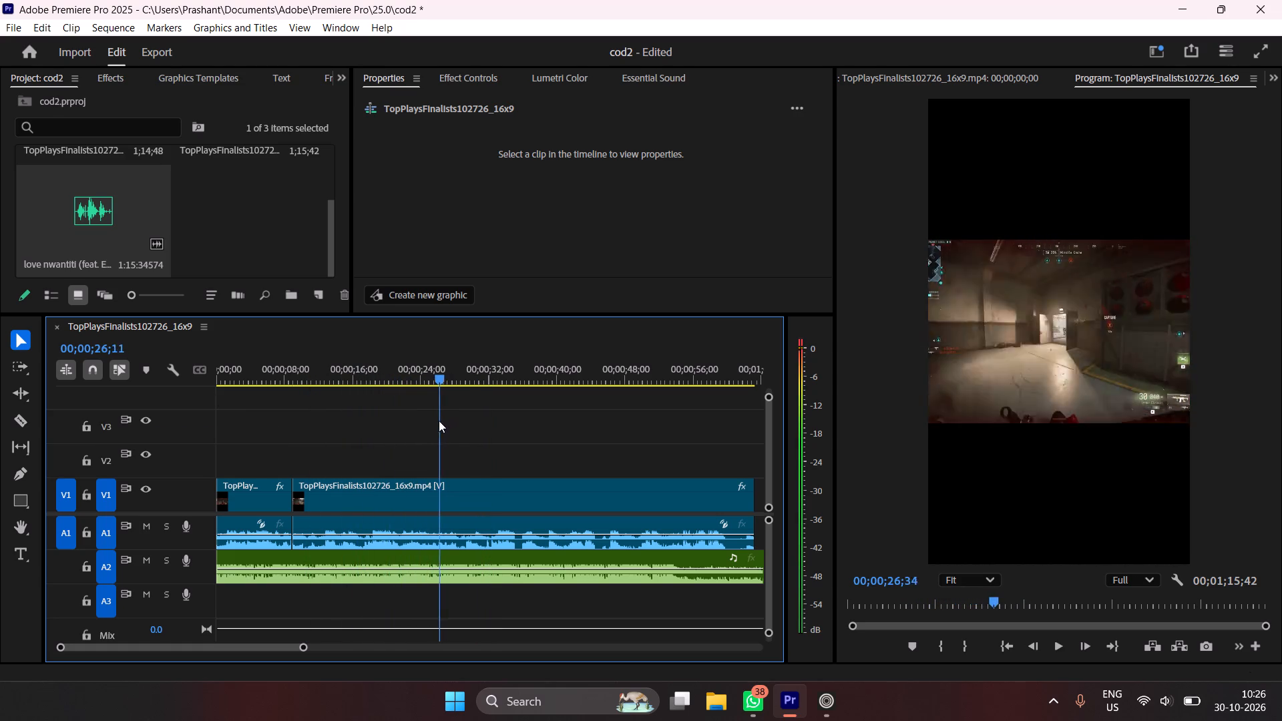
pyautogui.moveTo(439, 421); pyautogui.dragTo(415, 440)
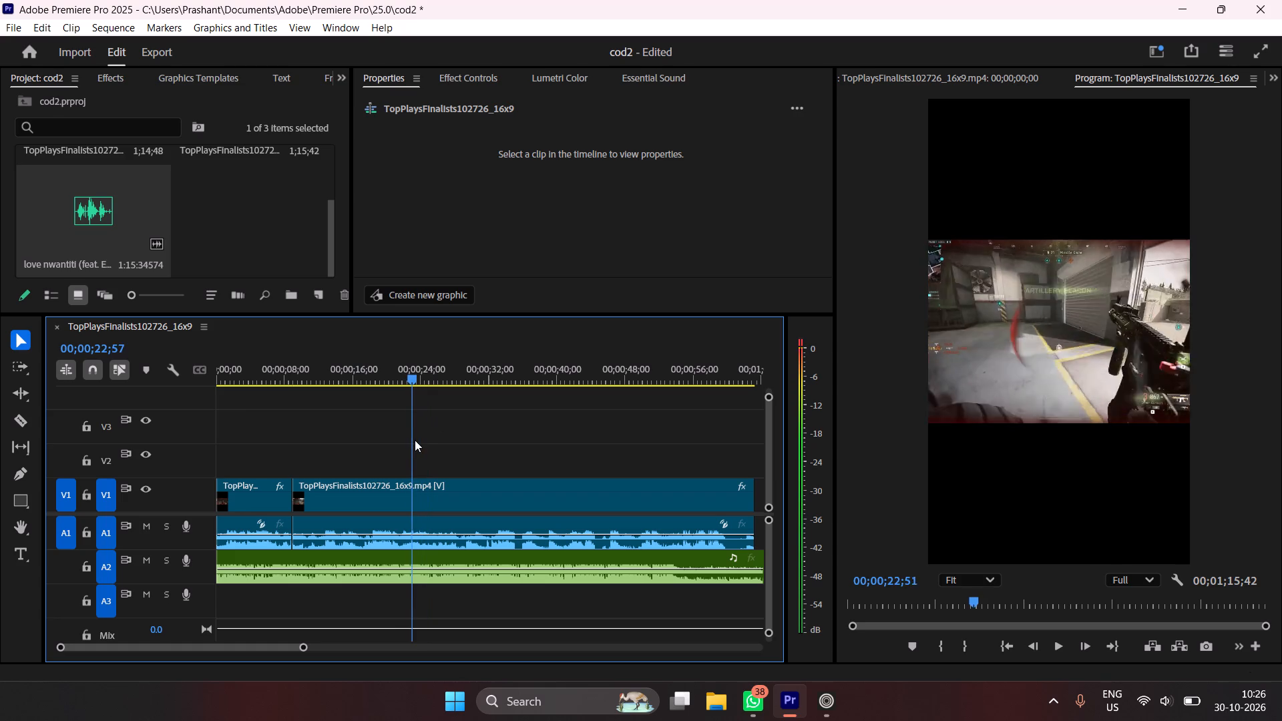
pyautogui.moveTo(415, 440); pyautogui.dragTo(419, 440)
pyautogui.press('c')
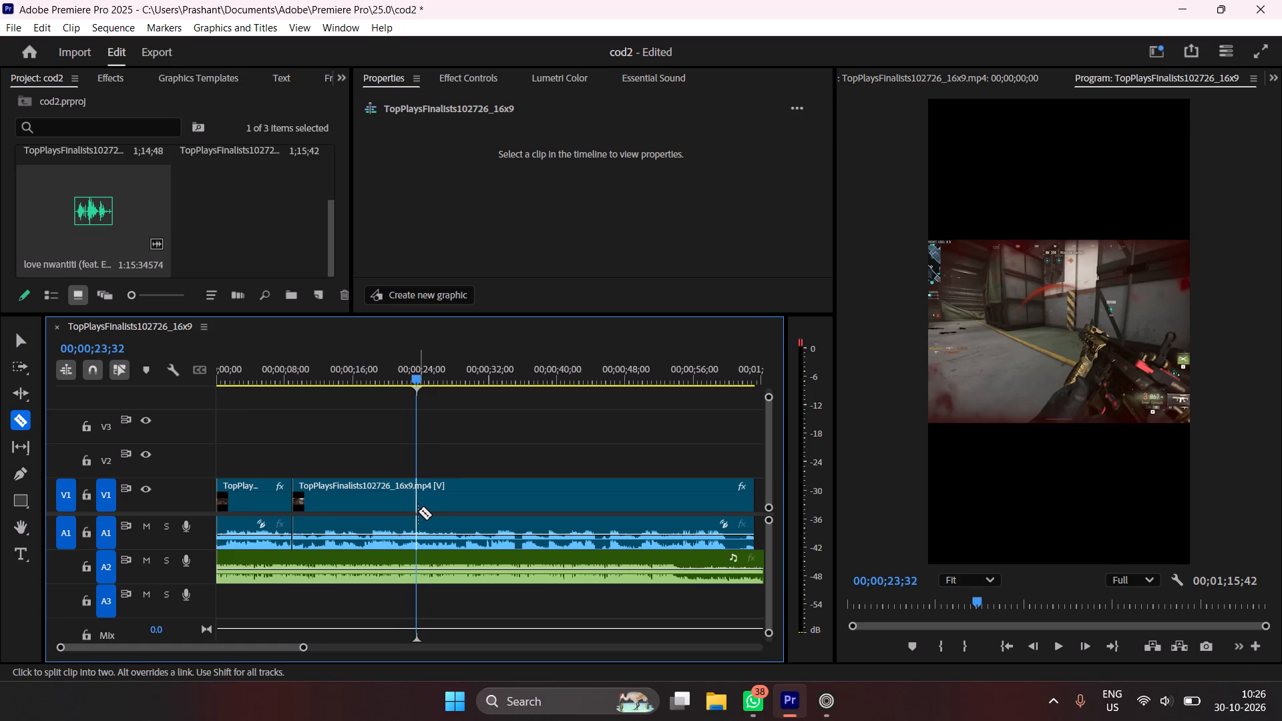
pyautogui.click(418, 510)
pyautogui.press('v')
# Split the footage at 00;00;31;58 and ripple delete the segment between 00;00;23;32 and that cut.
pyautogui.moveTo(455, 371); pyautogui.dragTo(459, 374)
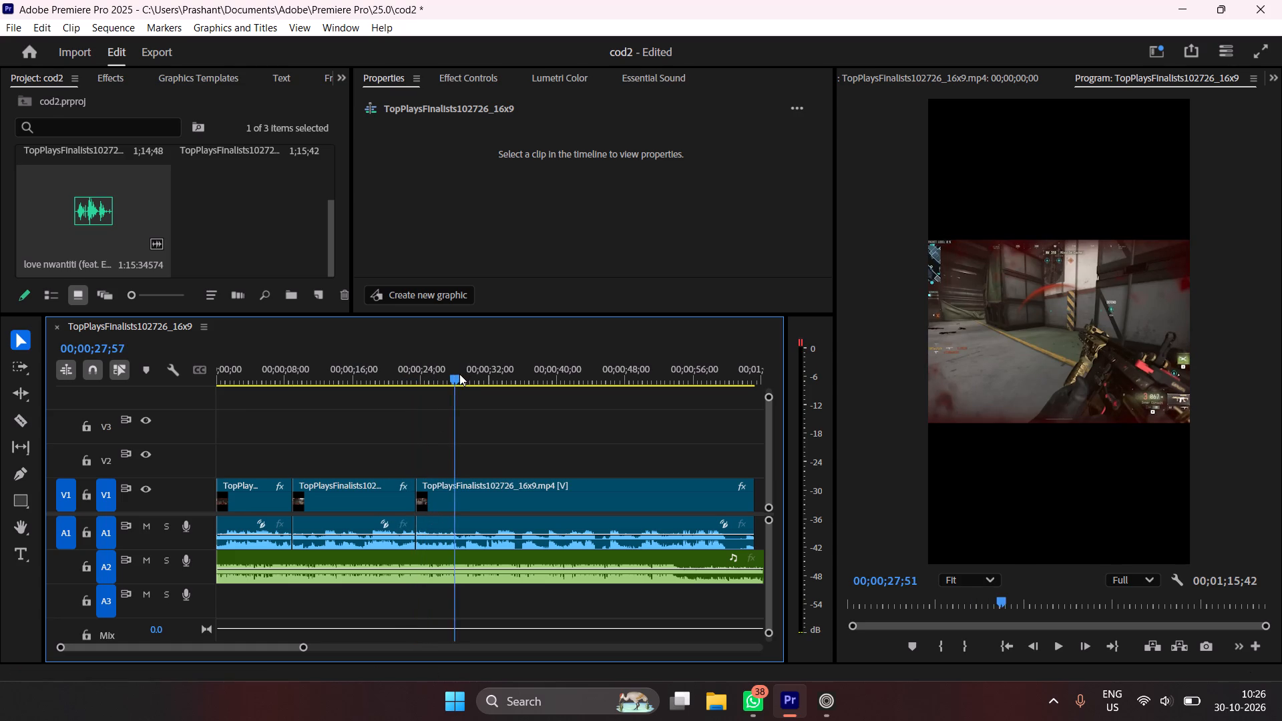
pyautogui.moveTo(459, 374); pyautogui.dragTo(495, 387)
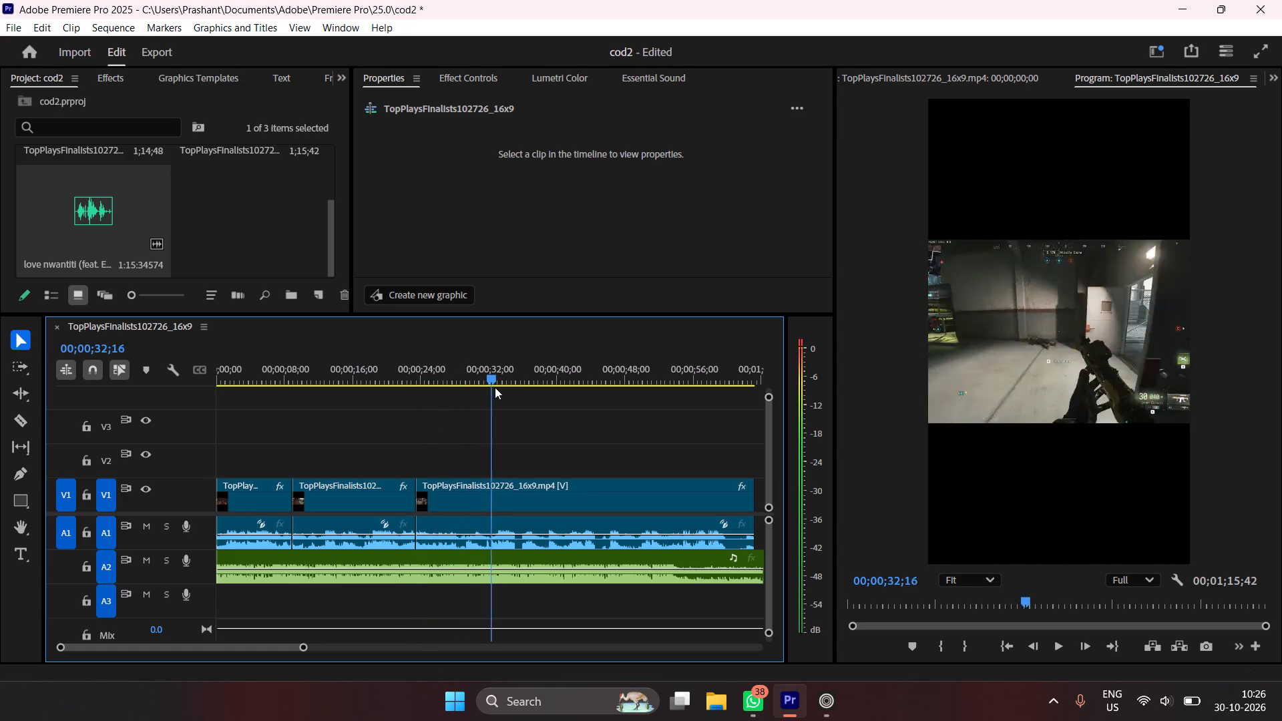
pyautogui.moveTo(495, 387); pyautogui.dragTo(490, 393)
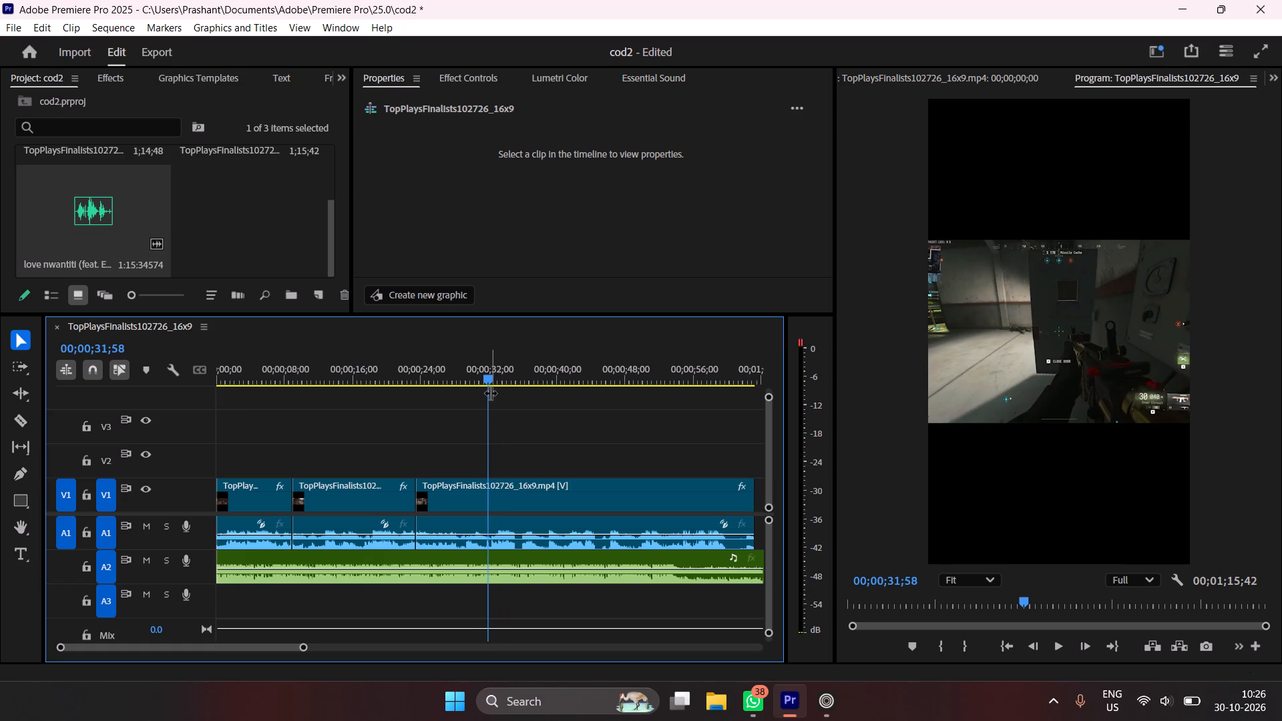
pyautogui.press('c')
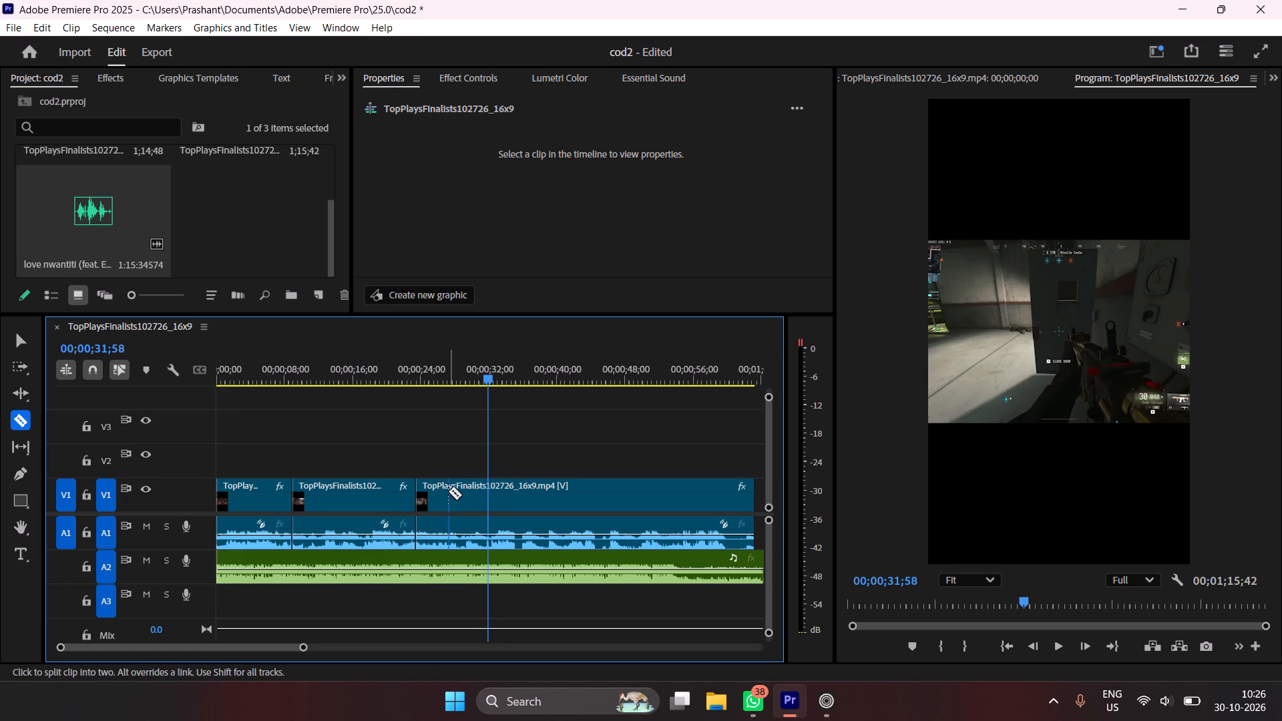
pyautogui.click(486, 513)
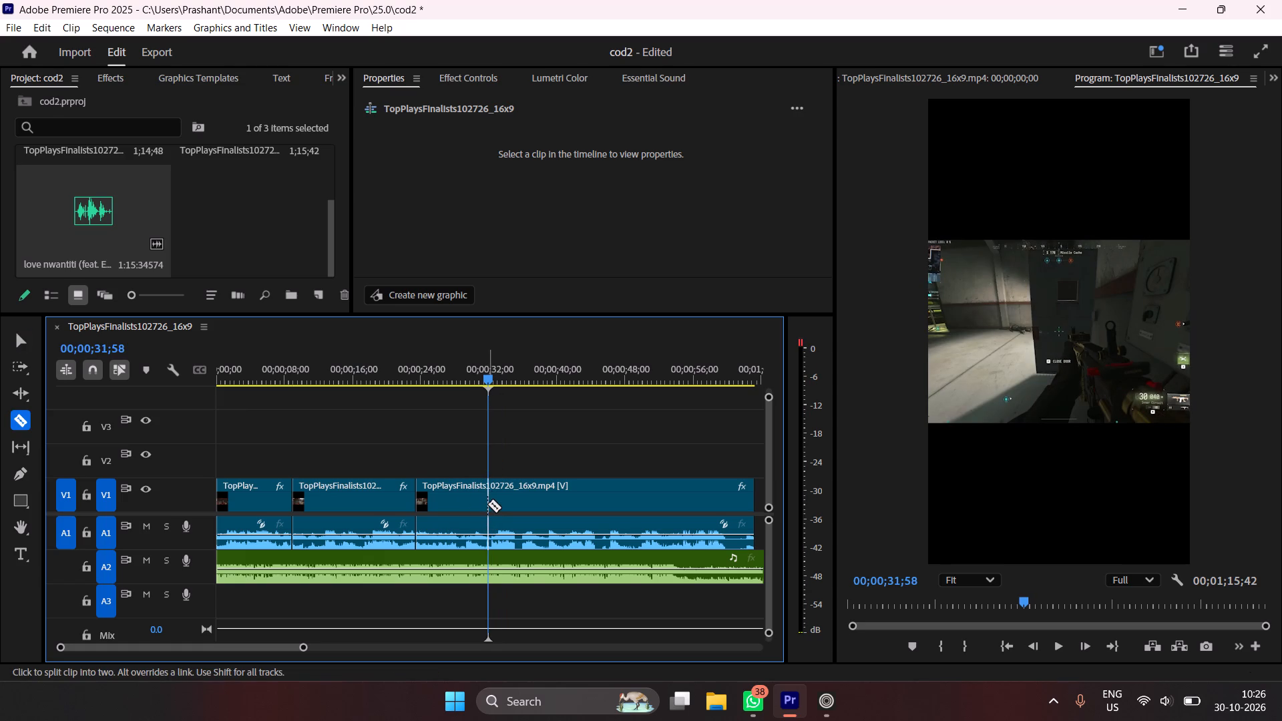
pyautogui.click(487, 504)
pyautogui.rightClick(450, 495)
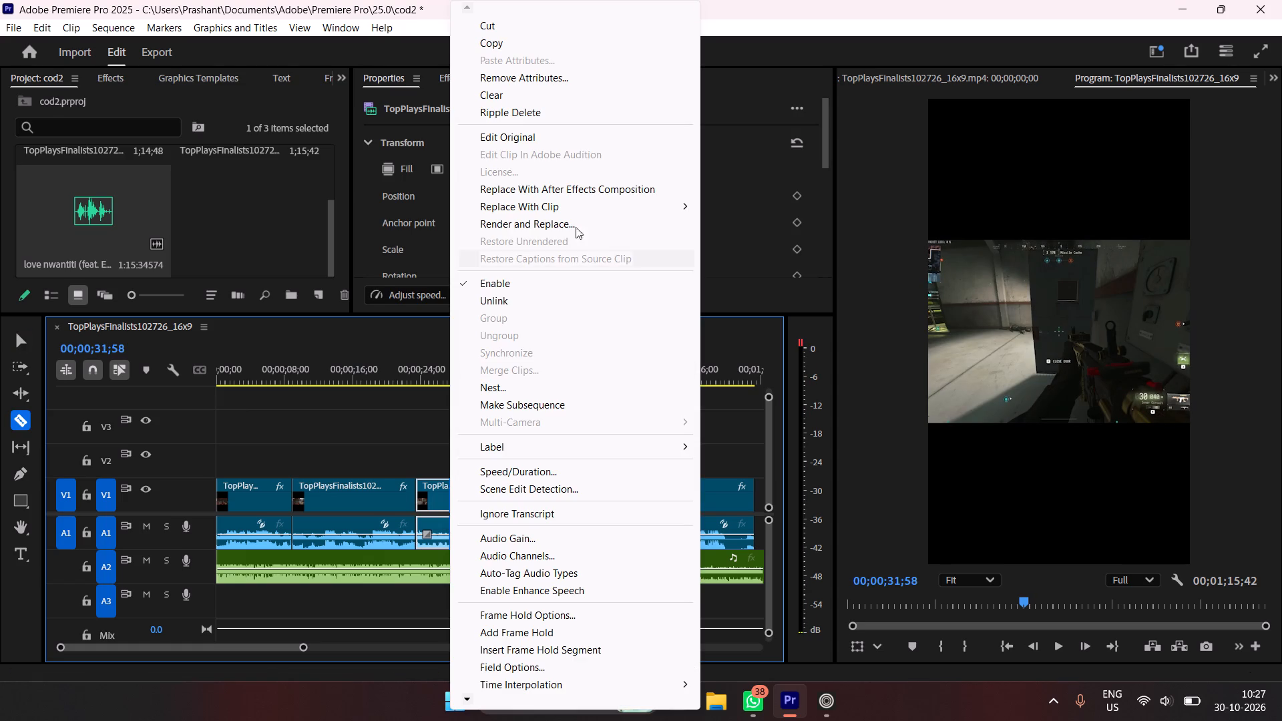
pyautogui.click(546, 119)
# Play the trimmed sequence from the start to review both cuts against the music.
pyautogui.press('space')
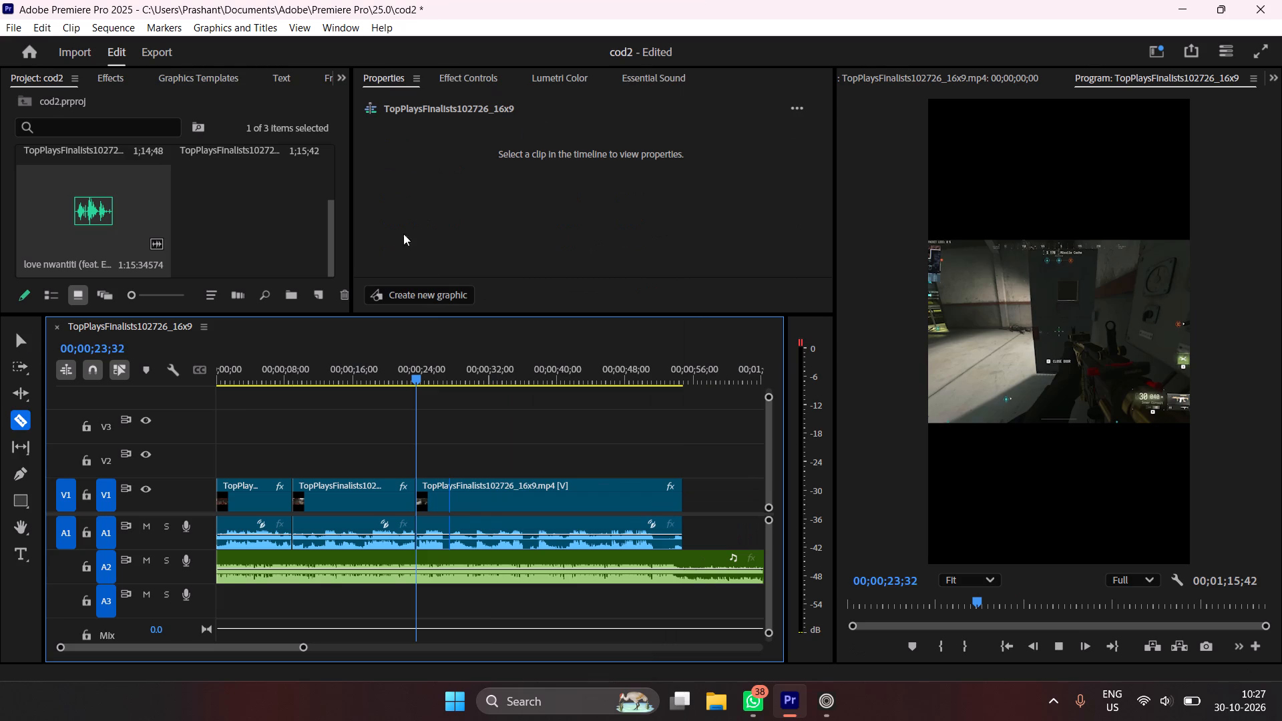
pyautogui.press('v')
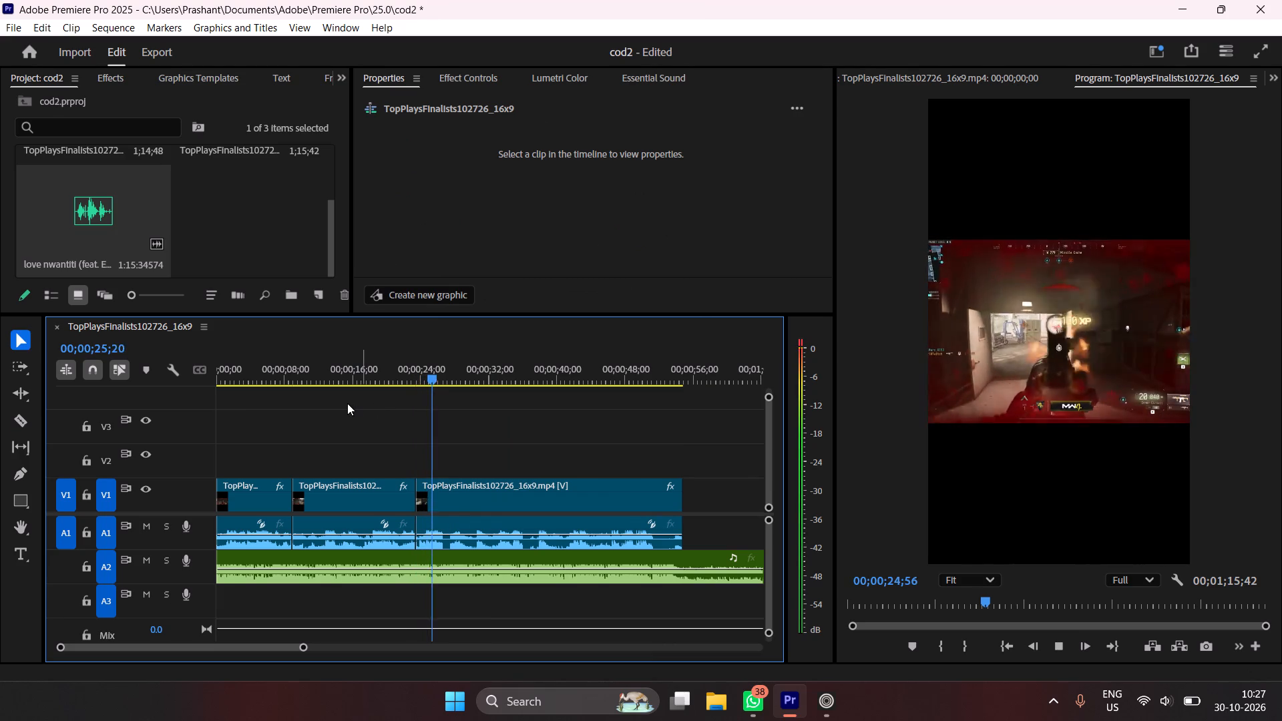
pyautogui.moveTo(331, 363); pyautogui.dragTo(186, 389)
pyautogui.press('space')
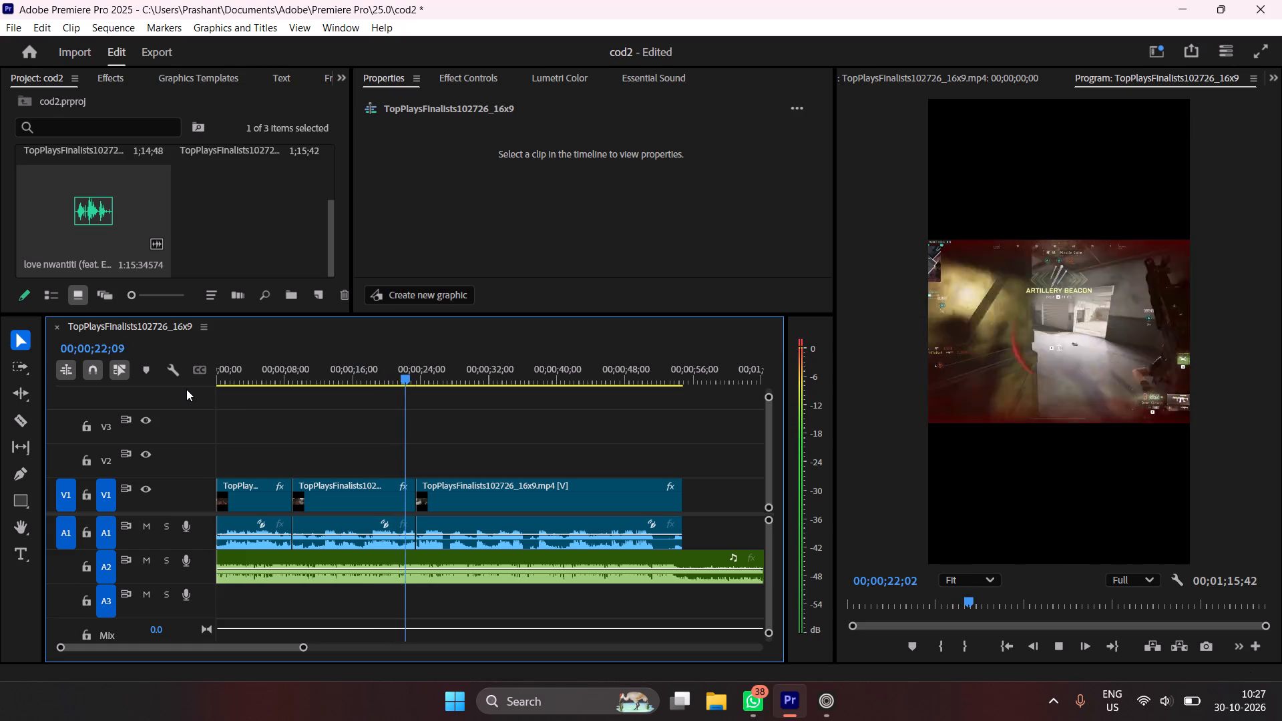
pyautogui.press('space')
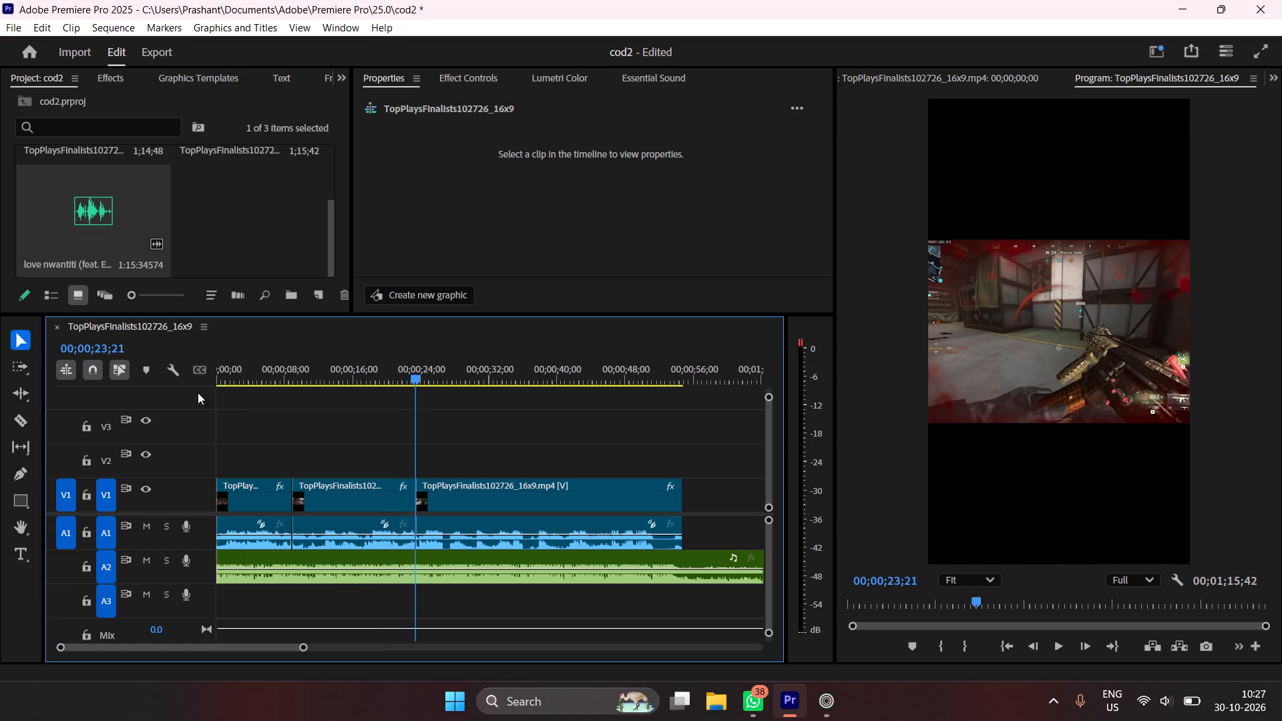
# Play briefly past the second cut, then delete the remaining gameplay footage from 00;00;23;32 onward.
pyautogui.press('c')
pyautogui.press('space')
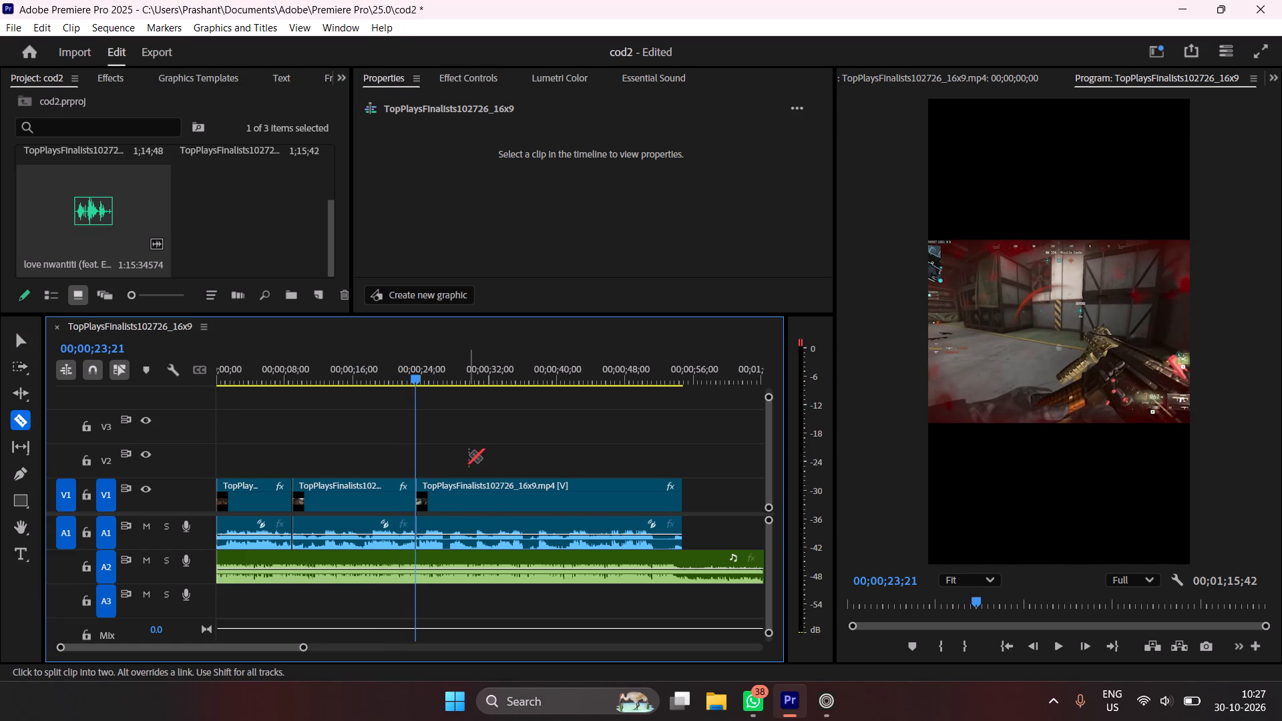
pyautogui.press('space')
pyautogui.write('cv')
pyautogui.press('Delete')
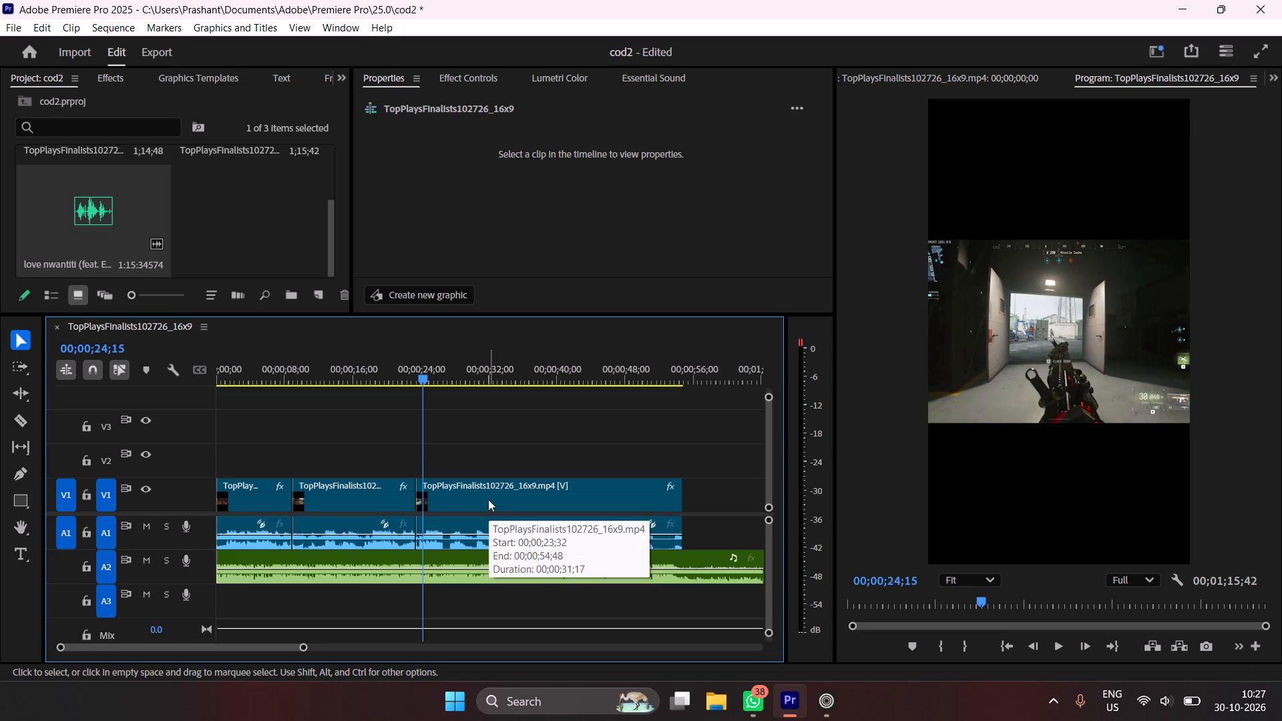
pyautogui.click(512, 491)
pyautogui.press('Delete')
# Split the love nwantiti music where the footage ends, delete the excess, and return the playhead to the start.
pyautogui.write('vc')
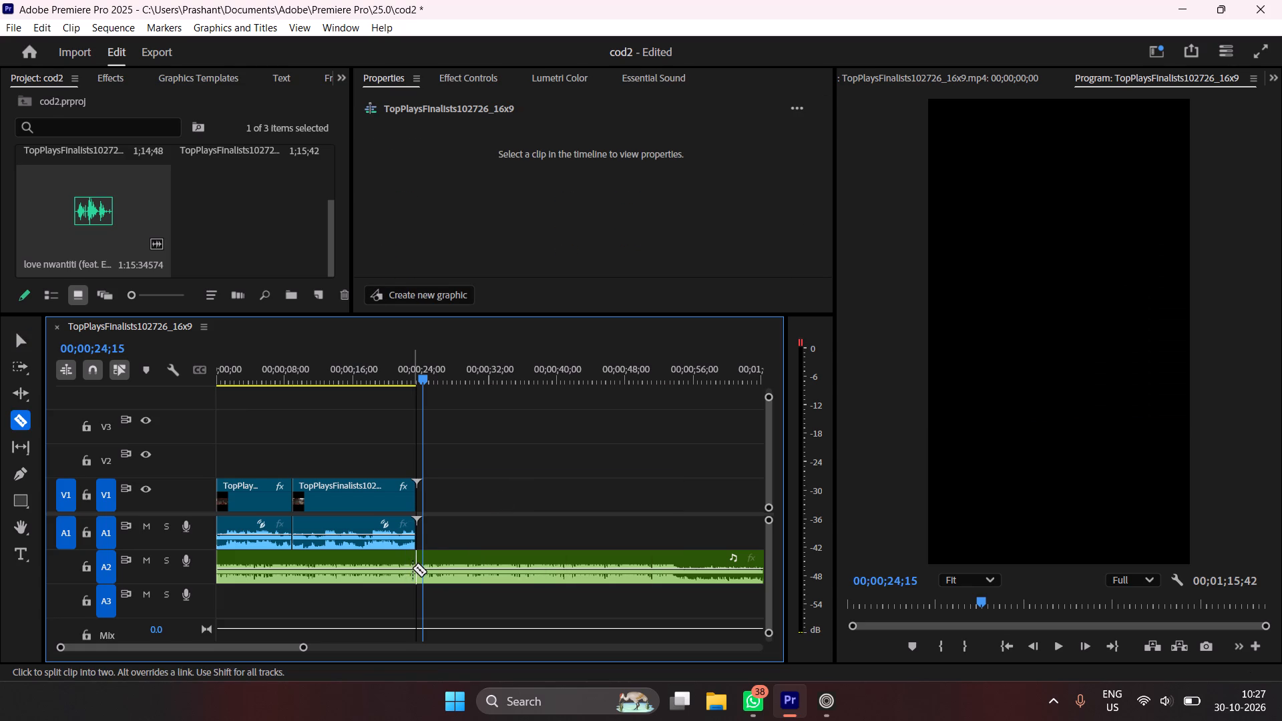
pyautogui.click(413, 568)
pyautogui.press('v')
pyautogui.click(470, 563)
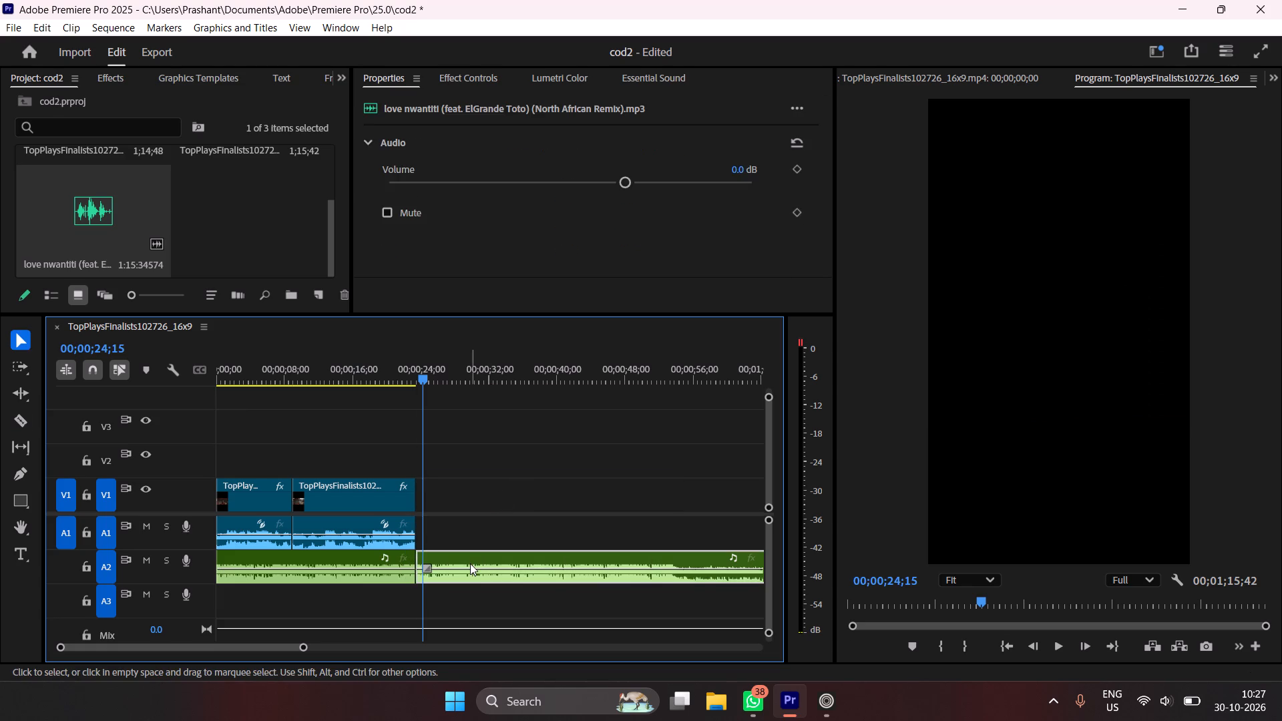
pyautogui.press('Delete')
pyautogui.moveTo(296, 358); pyautogui.dragTo(174, 399)
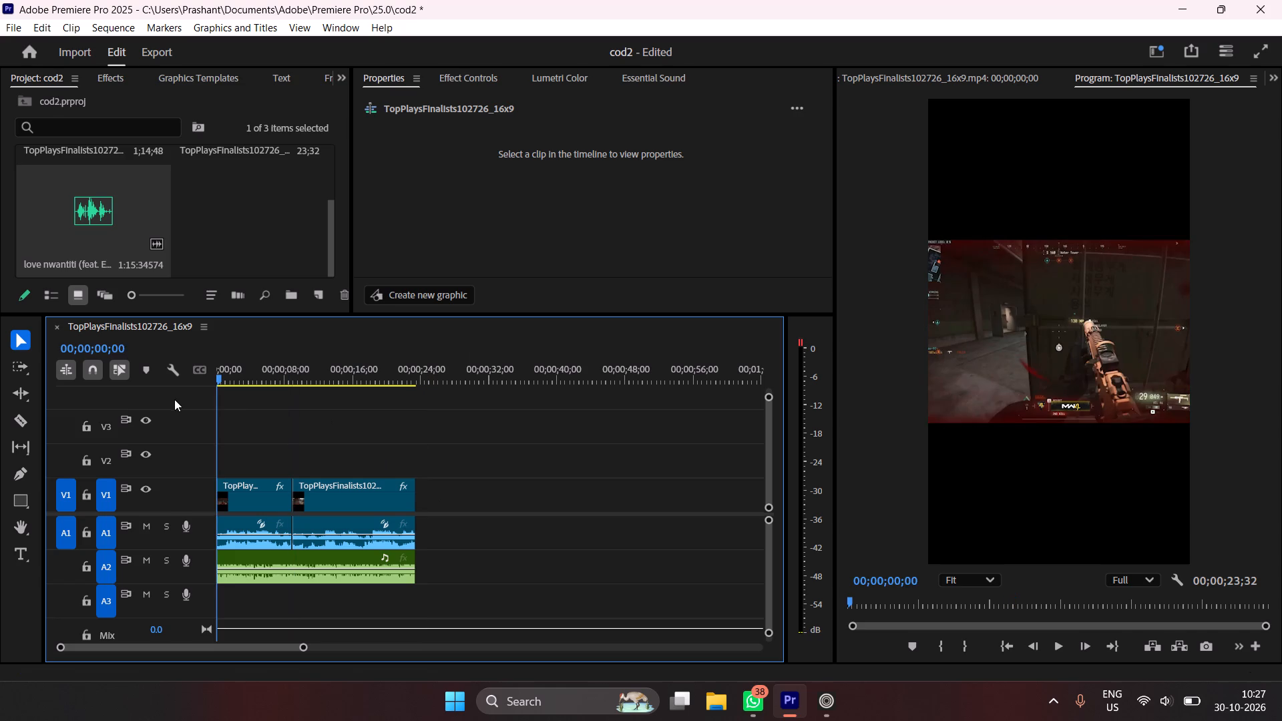
# Switch to the Zen browser and open the Call of Duty - MW4 Multiplayer Launch campaign details in Clipping Culture's Content Rewards.
pyautogui.click(823, 713)
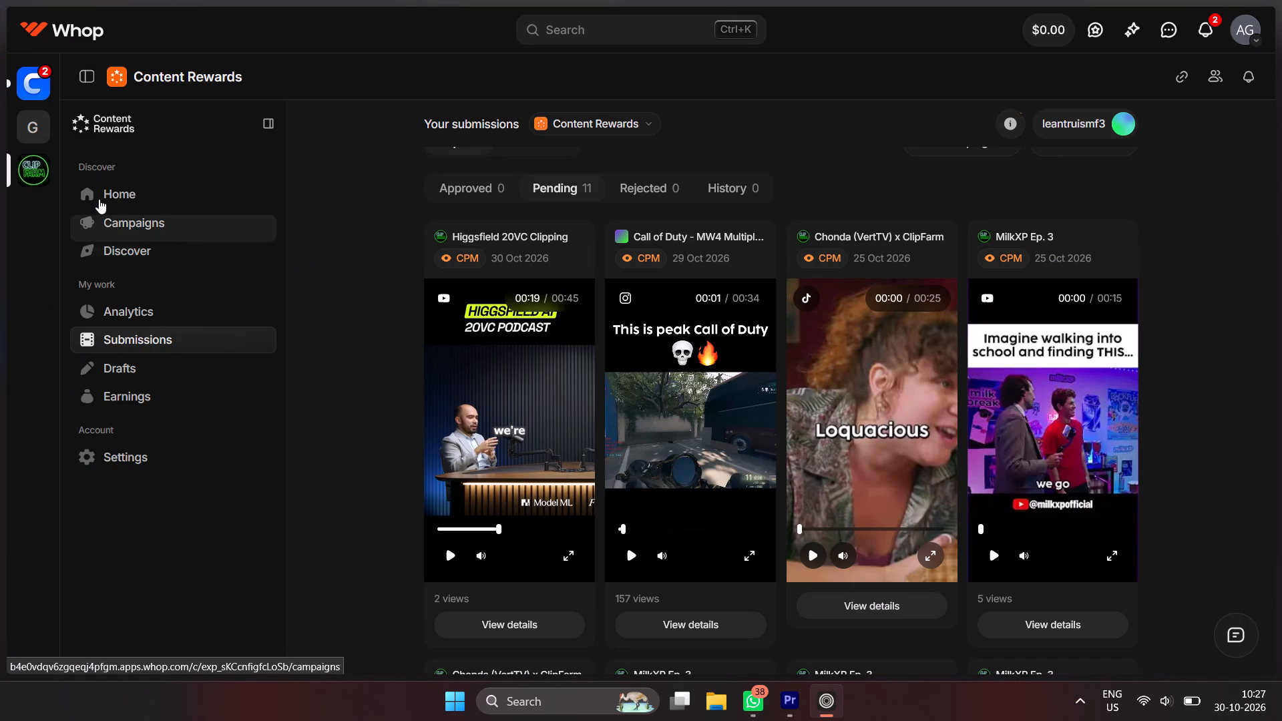
pyautogui.click(43, 82)
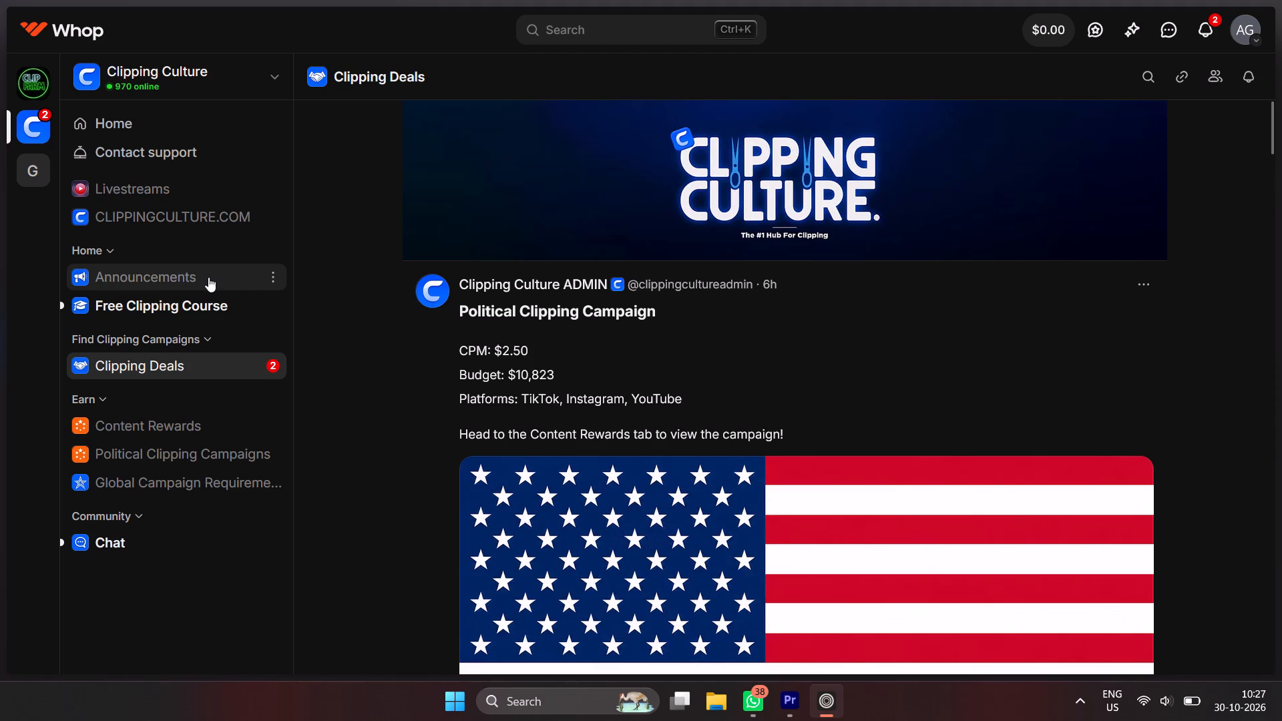
pyautogui.click(157, 212)
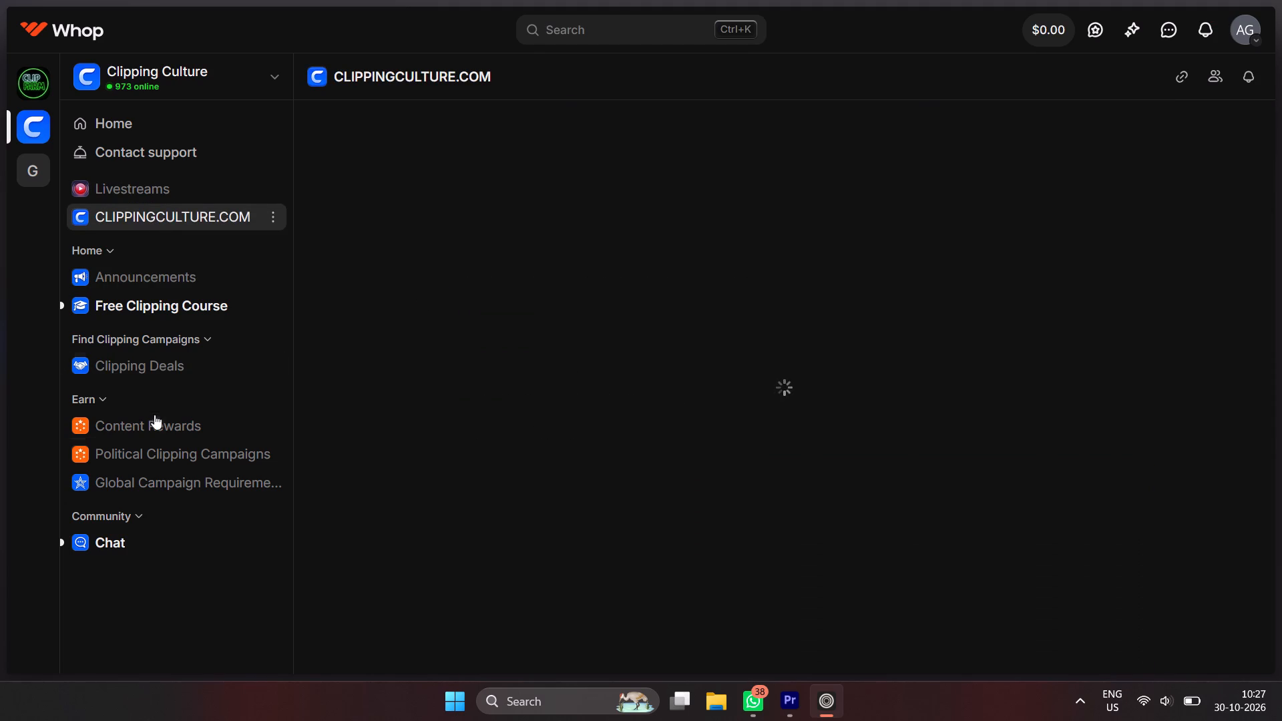
pyautogui.click(139, 419)
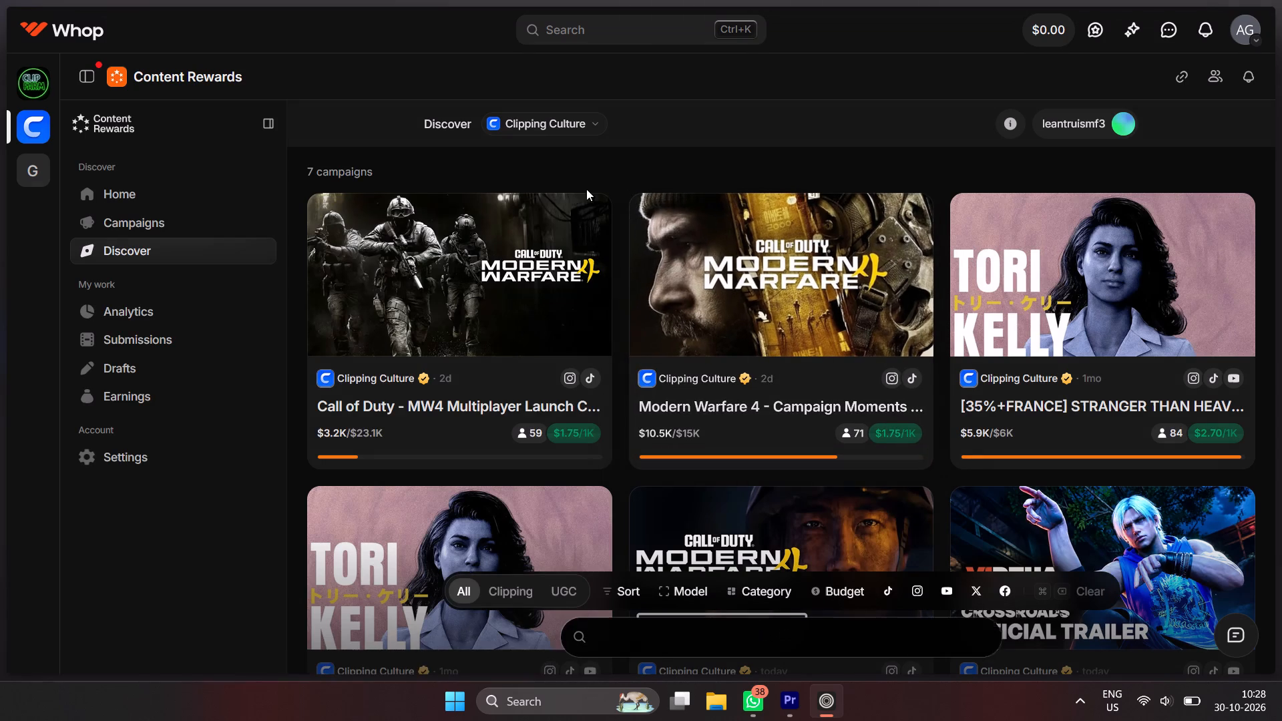
pyautogui.click(427, 328)
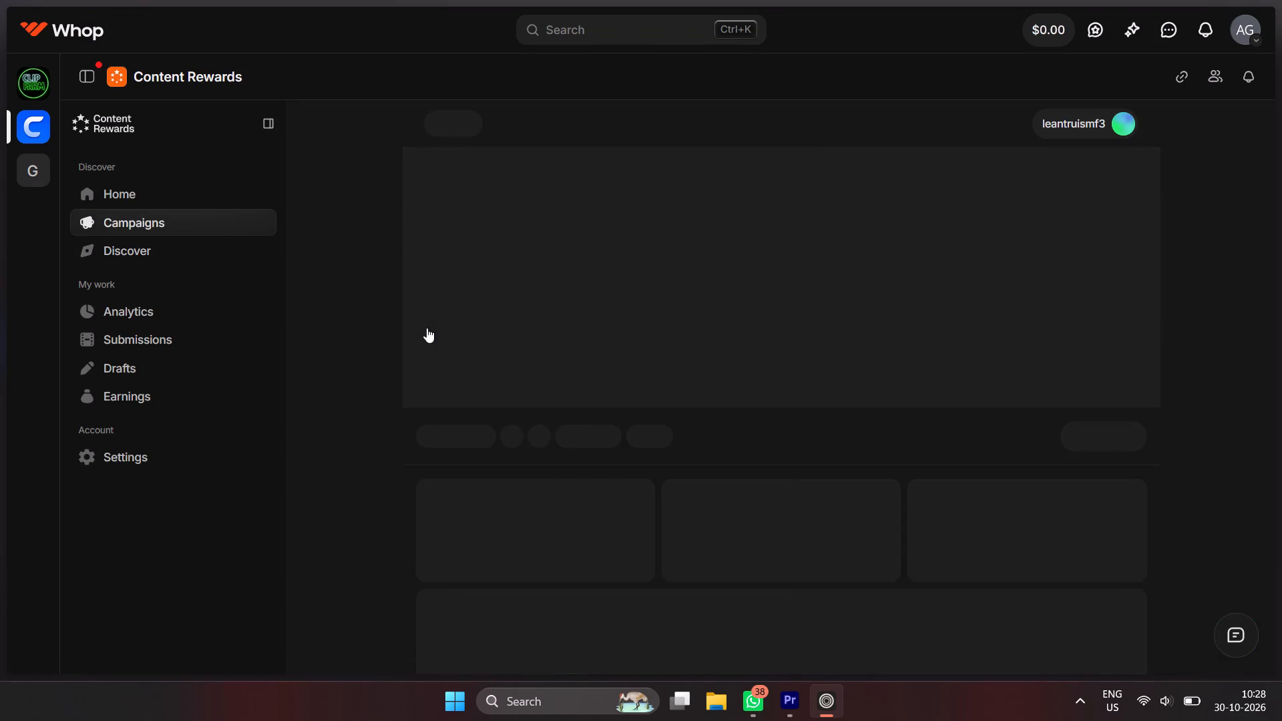
pyautogui.scroll(-2, 929, 367)
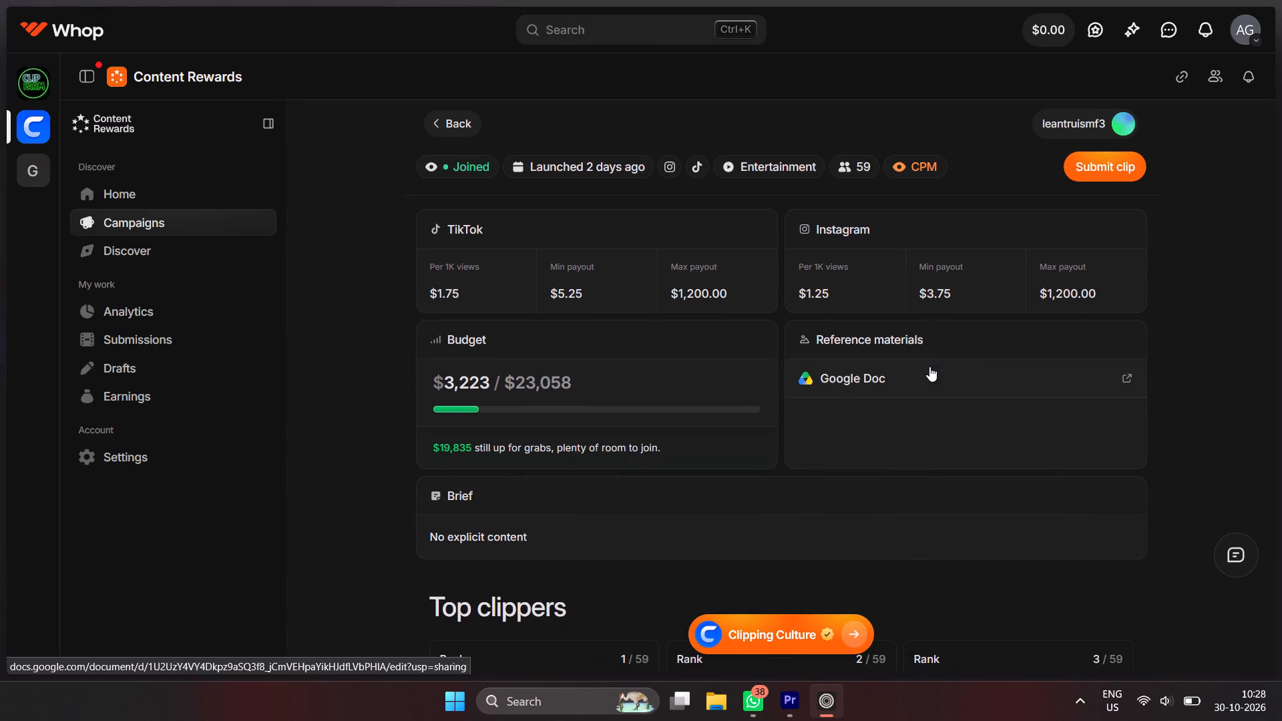
# Switch to the Zen browser, open the campaign's reference Google Doc, and read its caption, on-screen text, disclosure and editing guidelines.
pyautogui.click(930, 381)
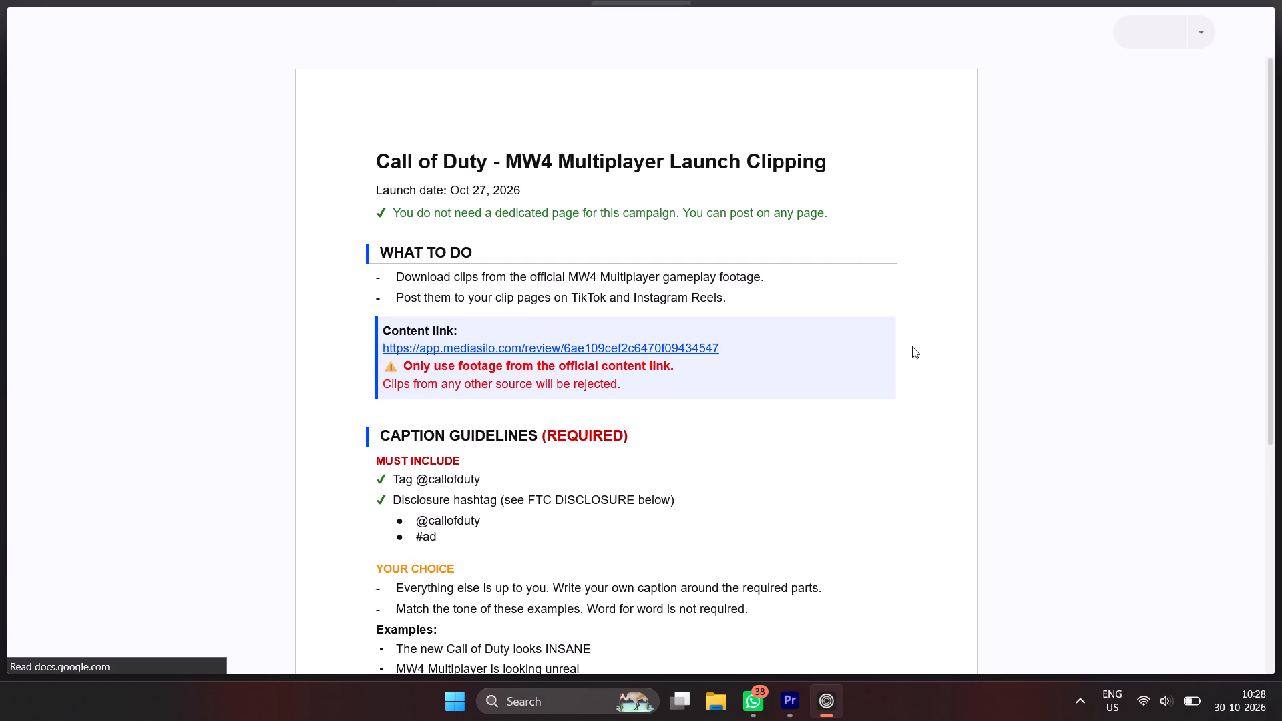
pyautogui.scroll(-6, 912, 346)
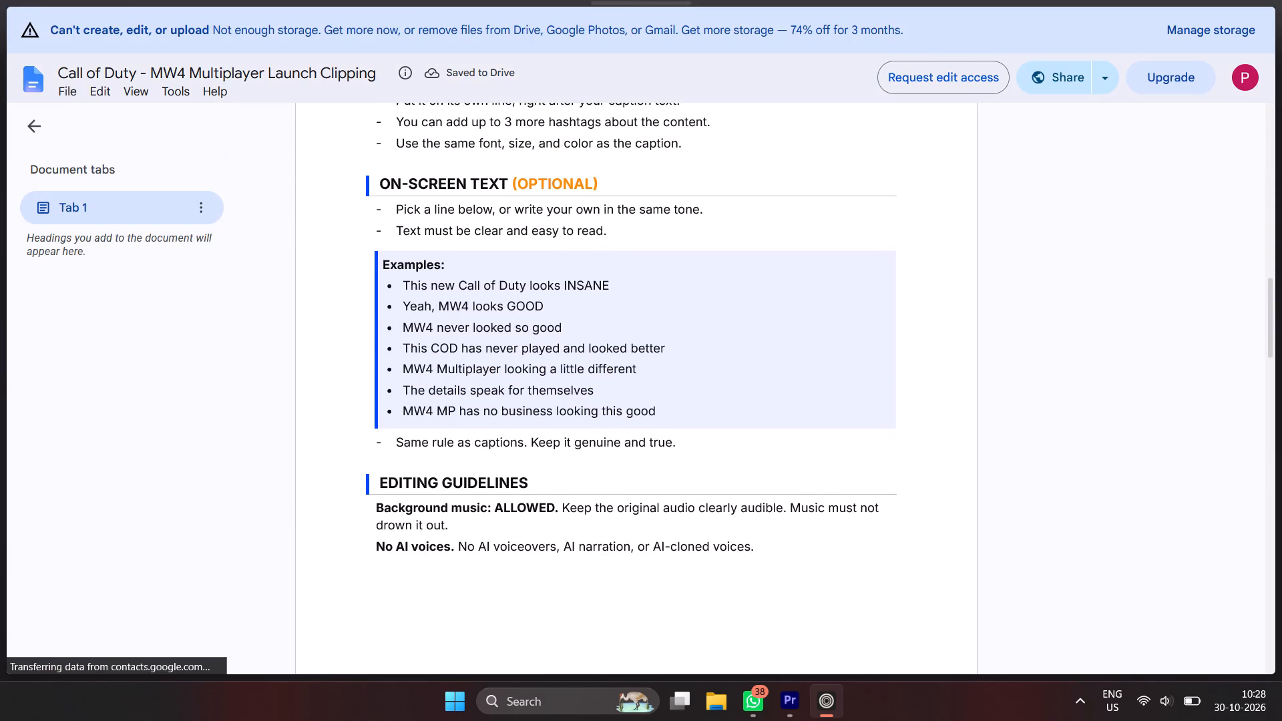
pyautogui.click(747, 341)
pyautogui.scroll(1, 747, 341)
pyautogui.scroll(2, 650, 363)
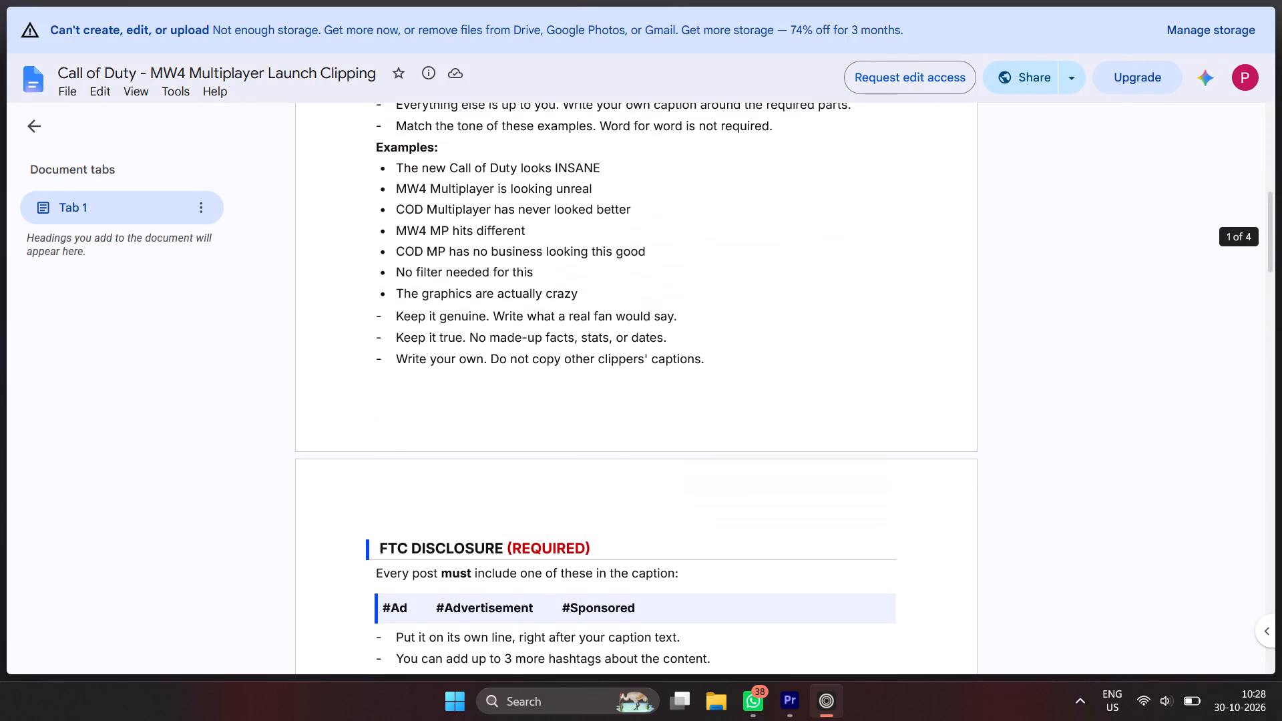
pyautogui.scroll(3, 575, 336)
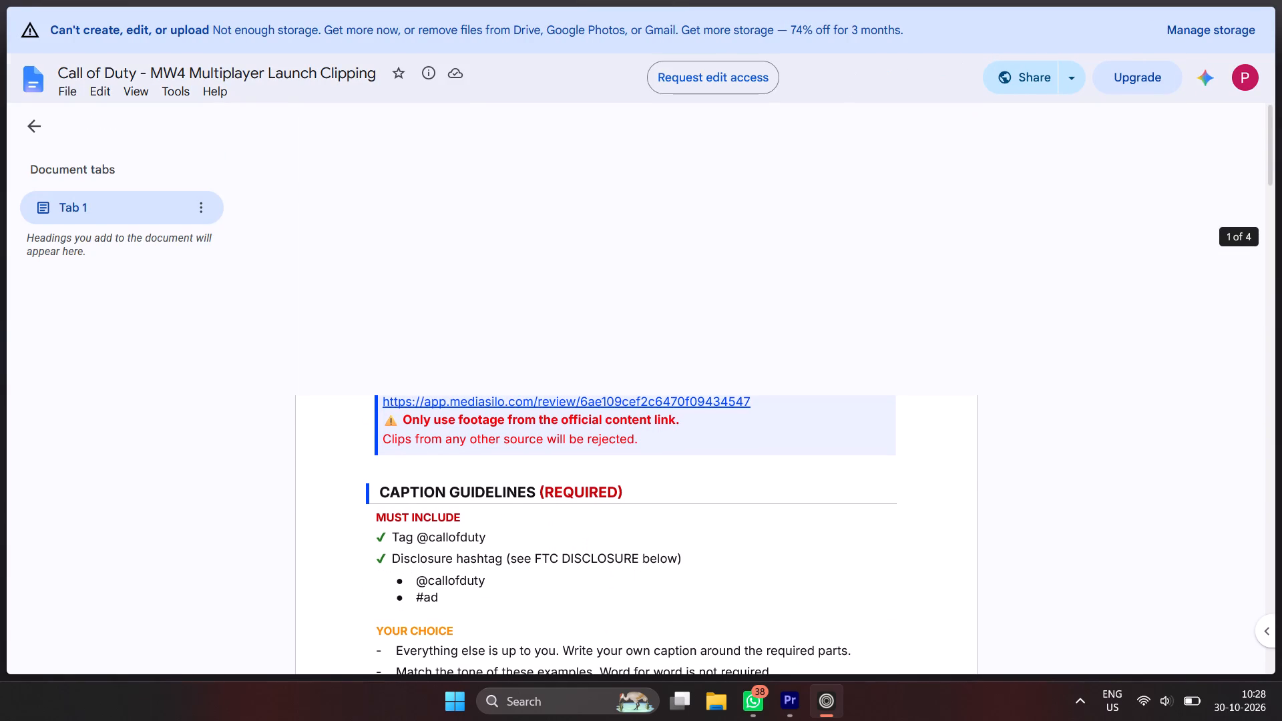
pyautogui.scroll(-4, 615, 521)
pyautogui.scroll(2, 615, 521)
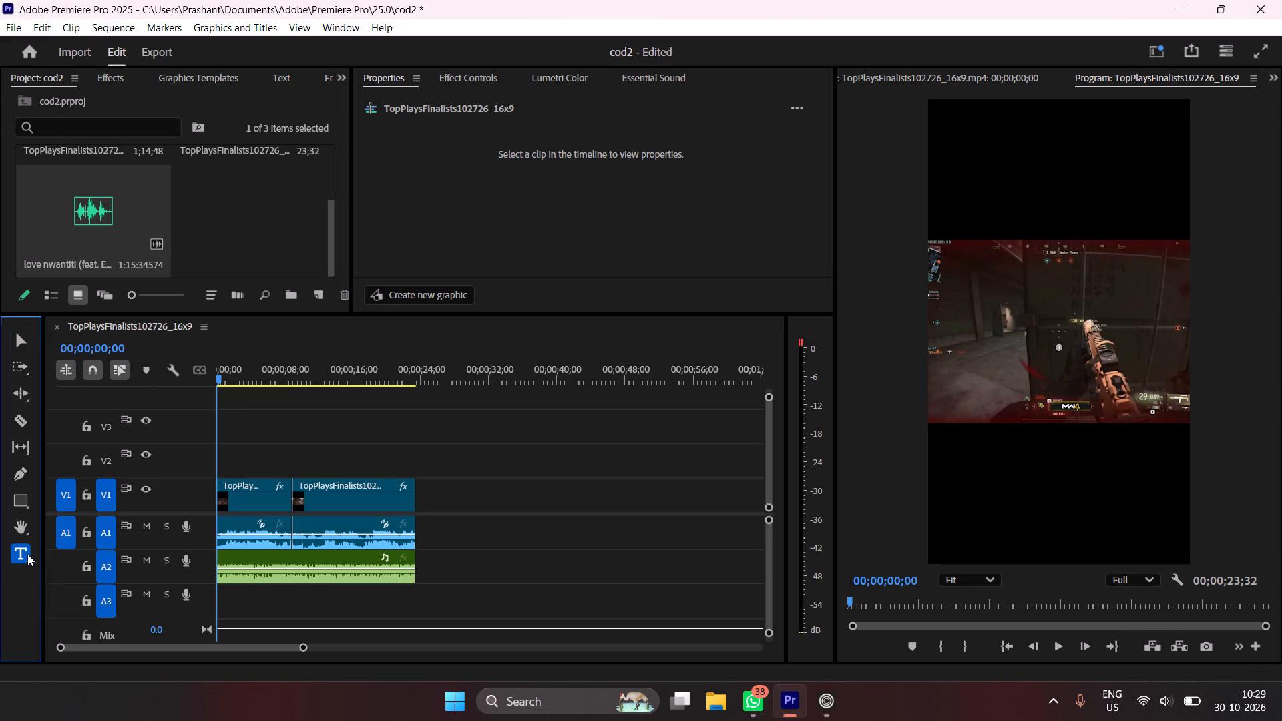
pyautogui.click(962, 219)
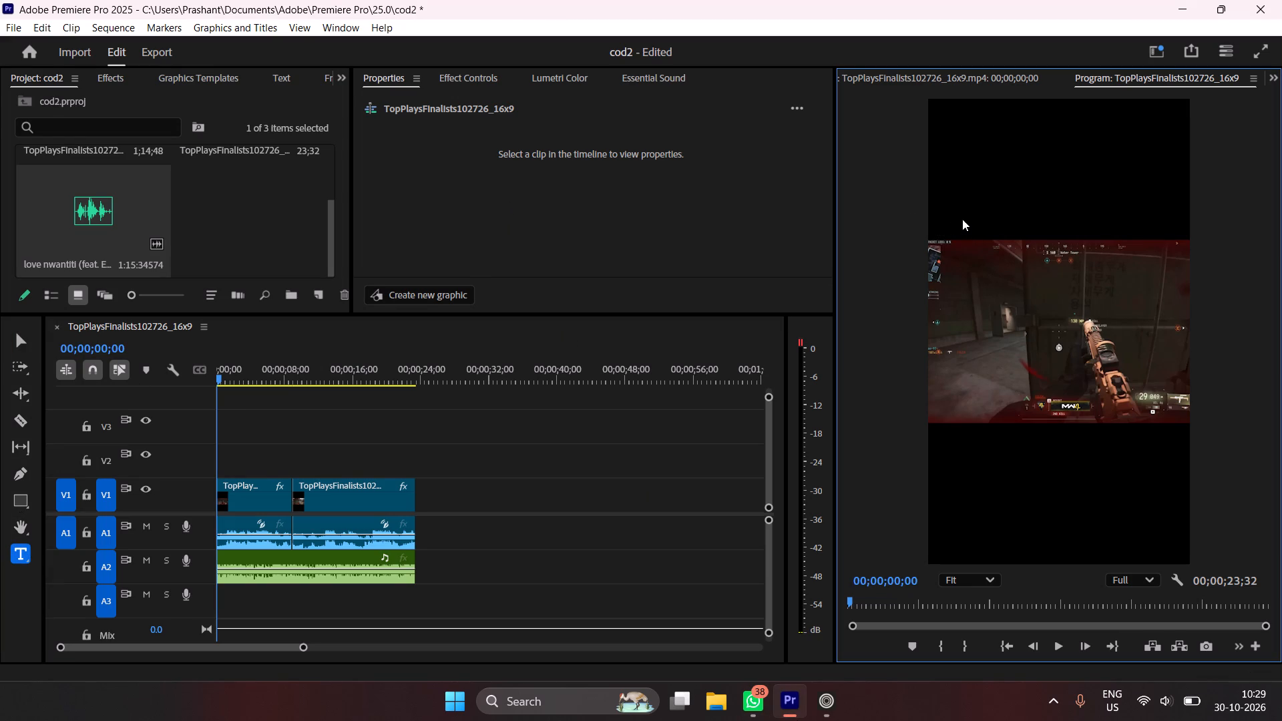
pyautogui.hotkey('ctrl', 'v')
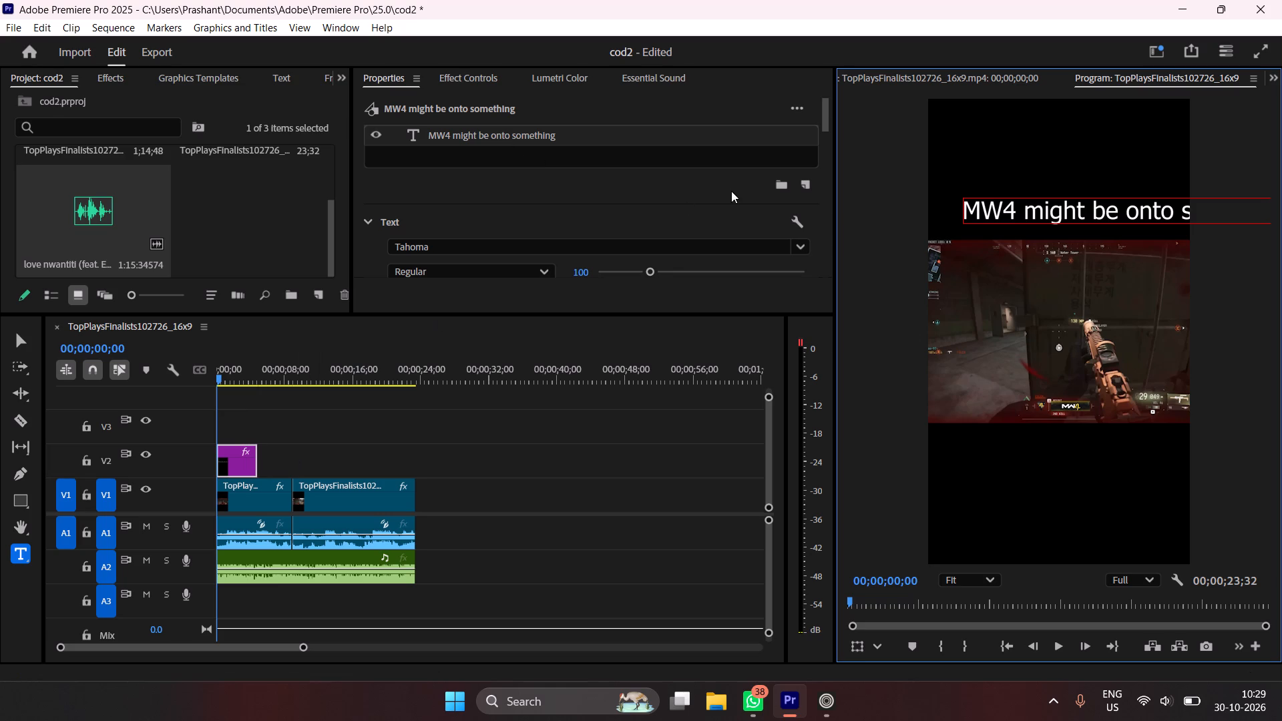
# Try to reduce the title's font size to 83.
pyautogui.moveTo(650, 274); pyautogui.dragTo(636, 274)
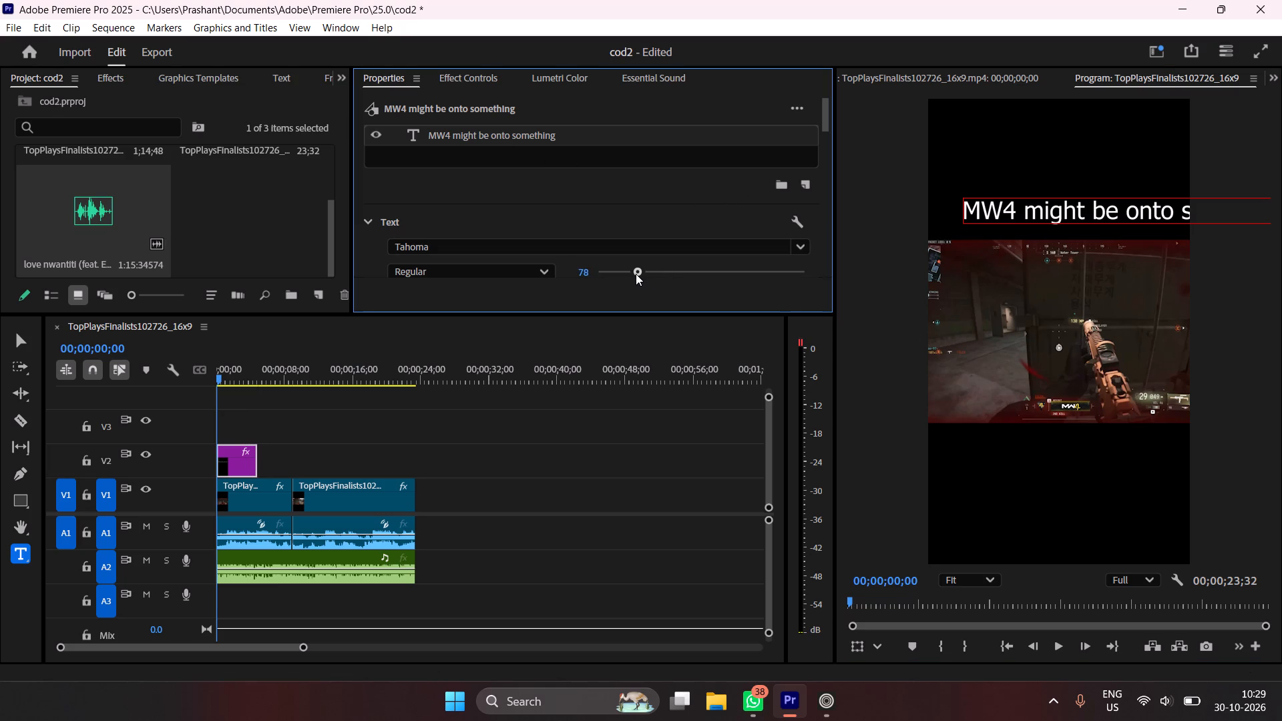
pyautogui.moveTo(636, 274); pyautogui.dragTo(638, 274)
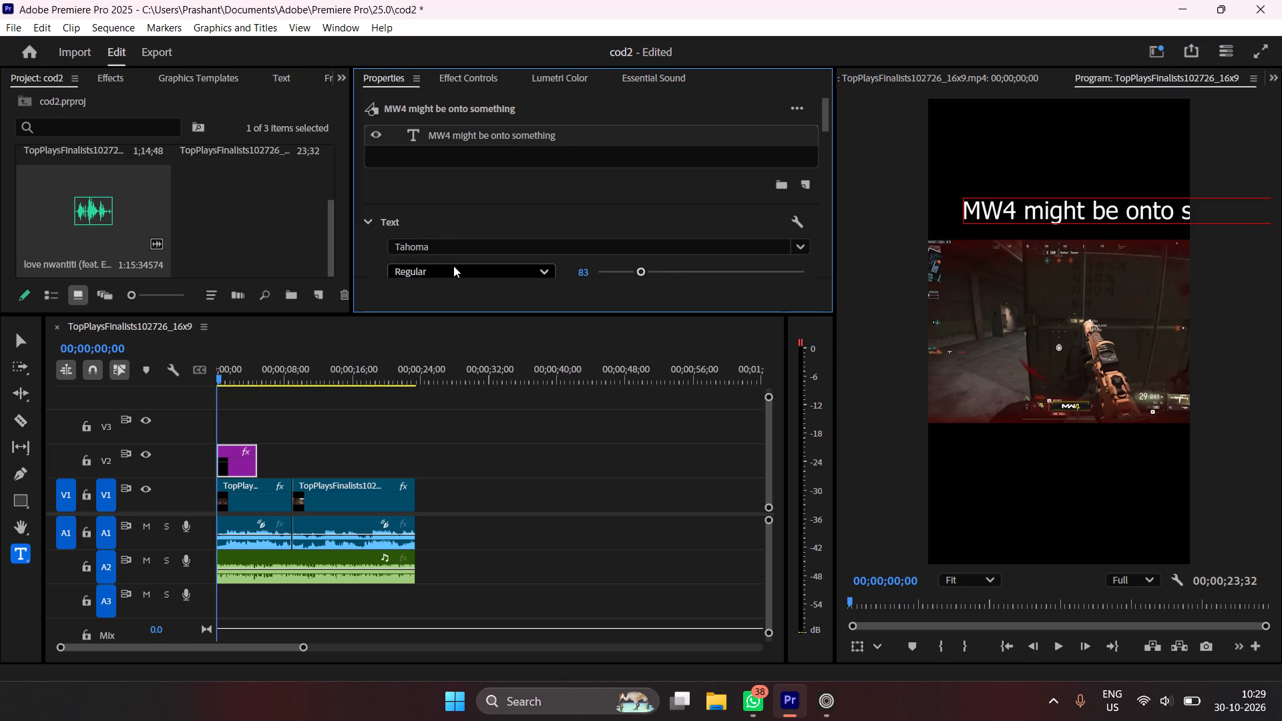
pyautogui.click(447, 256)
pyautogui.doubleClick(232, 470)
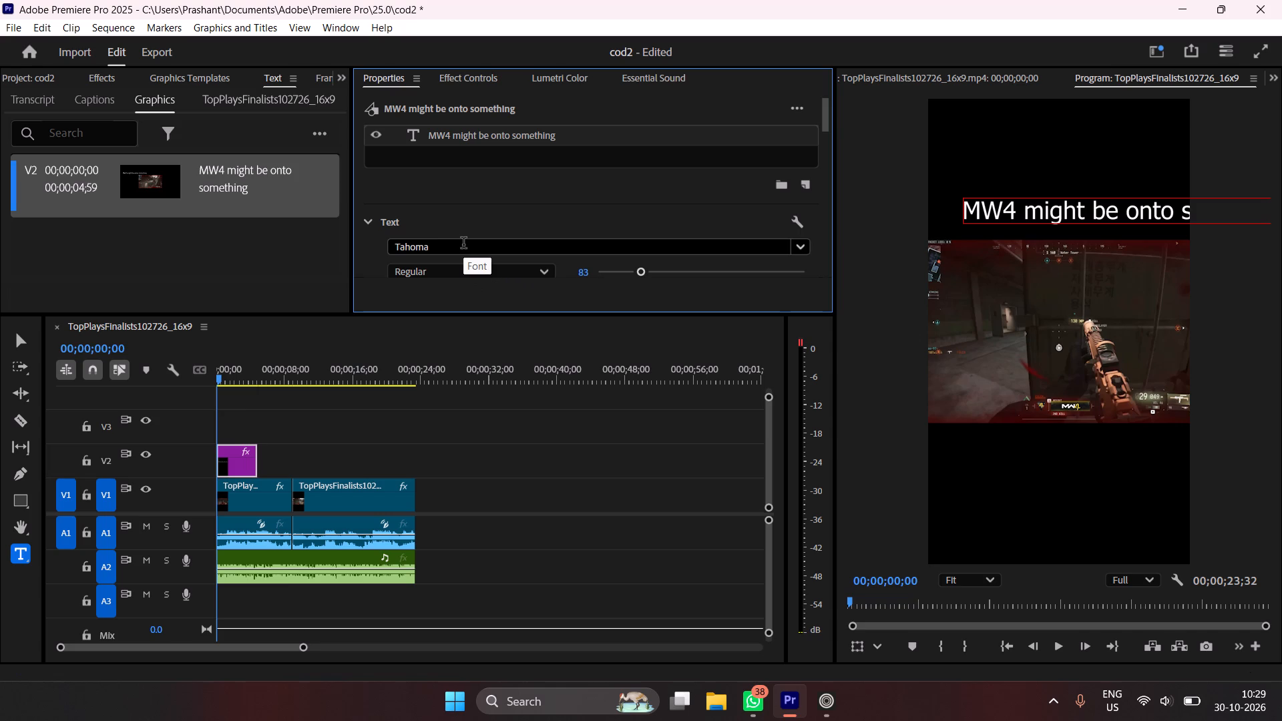
# Select all of the title's text and set its font to Berlin Sans FB.
pyautogui.doubleClick(1058, 217)
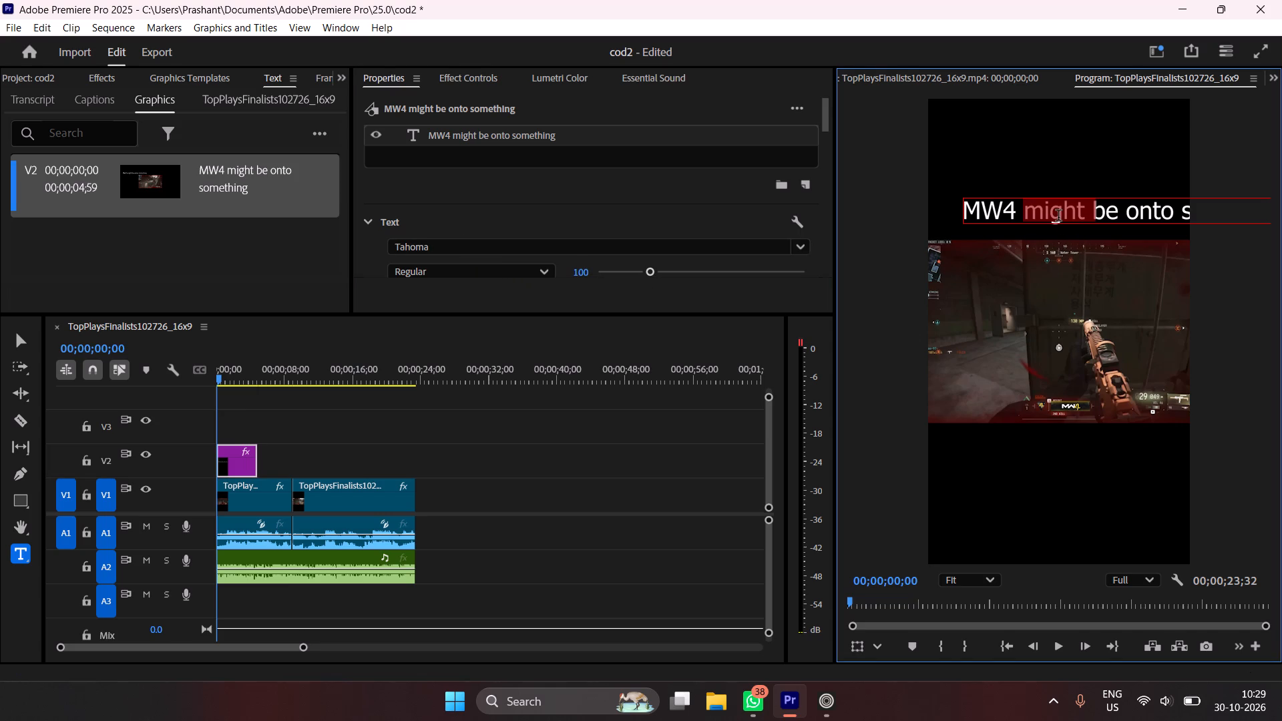
pyautogui.hotkey('ctrl', 'a')
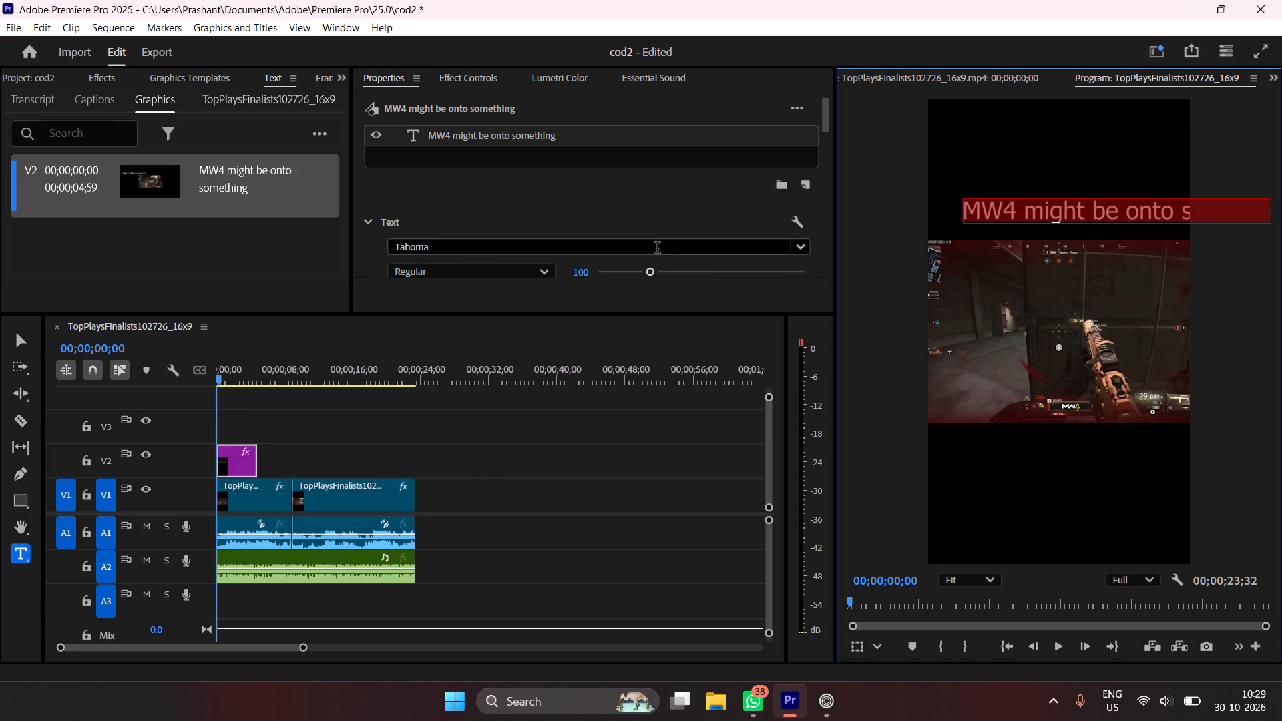
pyautogui.click(656, 247)
pyautogui.write('coc')
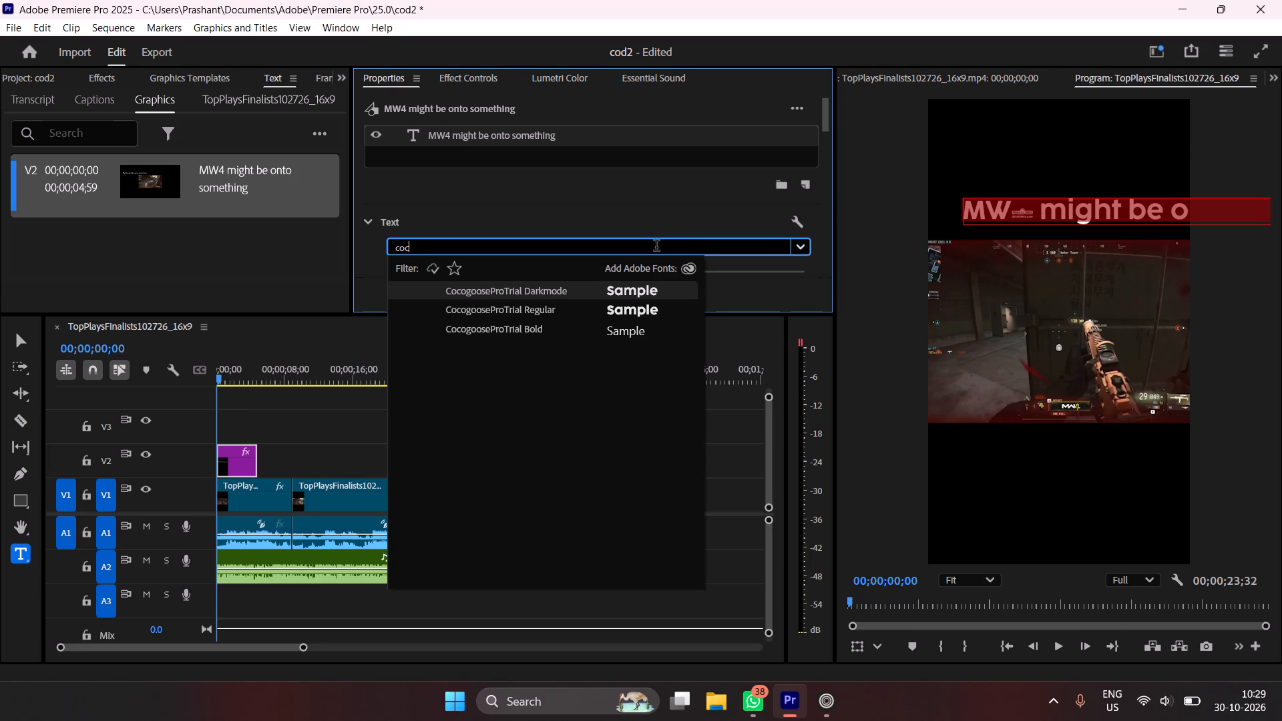
pyautogui.press('Down')
pyautogui.press('Down')
pyautogui.press('Up')
pyautogui.press('Up')
pyautogui.press('Up')
pyautogui.press('BackSpace')
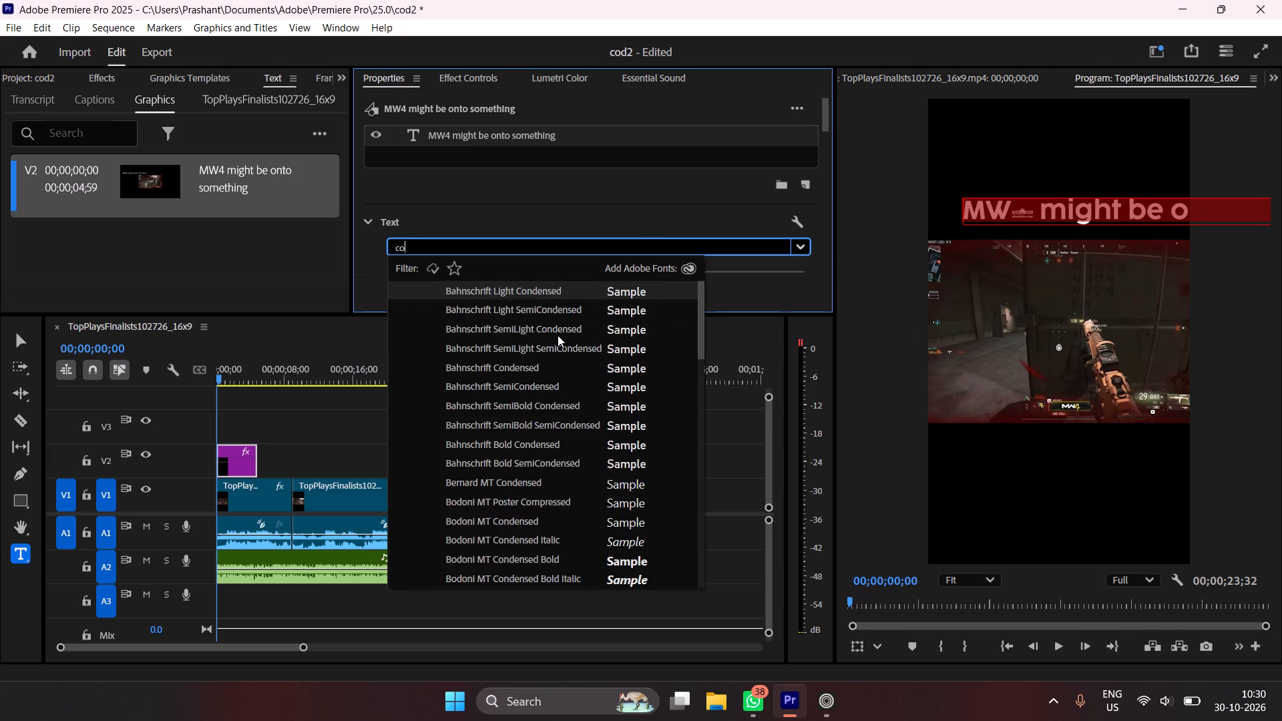
pyautogui.press('BackSpace')
pyautogui.press('BackSpace')
pyautogui.press('BackSpace')
pyautogui.scroll(20, 558, 335)
pyautogui.scroll(20, 558, 335)
pyautogui.scroll(20, 558, 335)
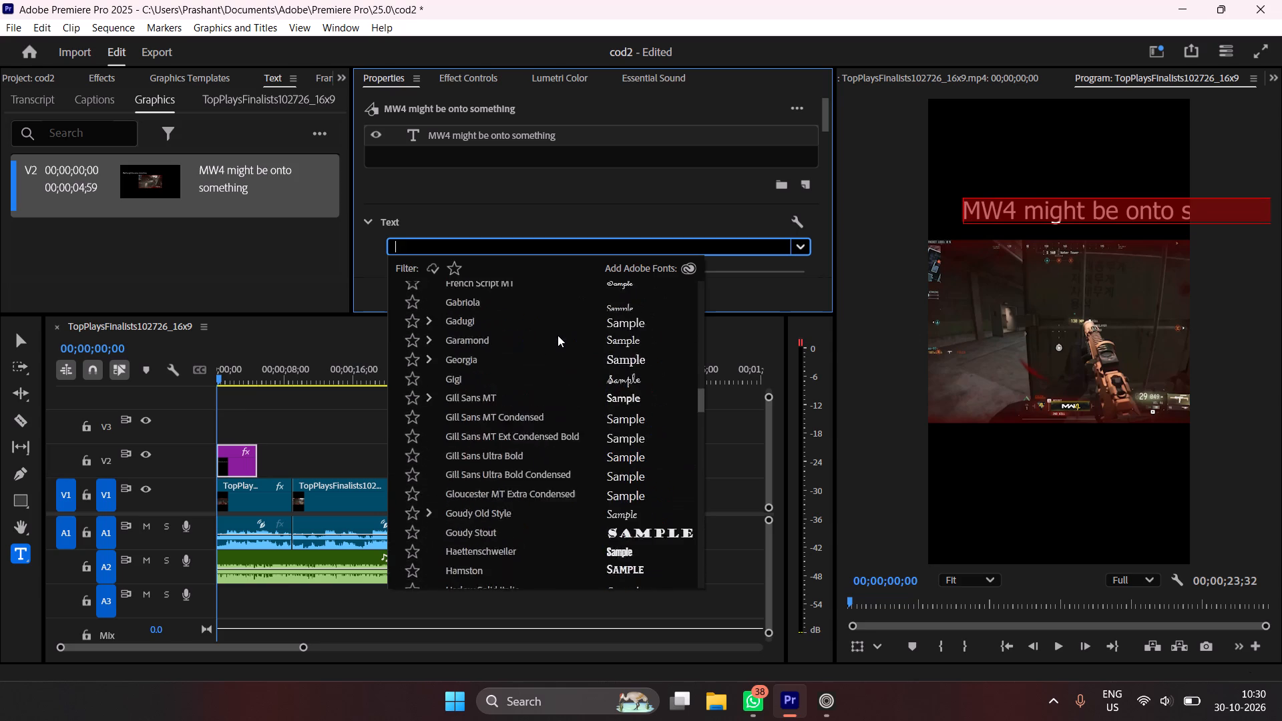
pyautogui.scroll(8, 558, 335)
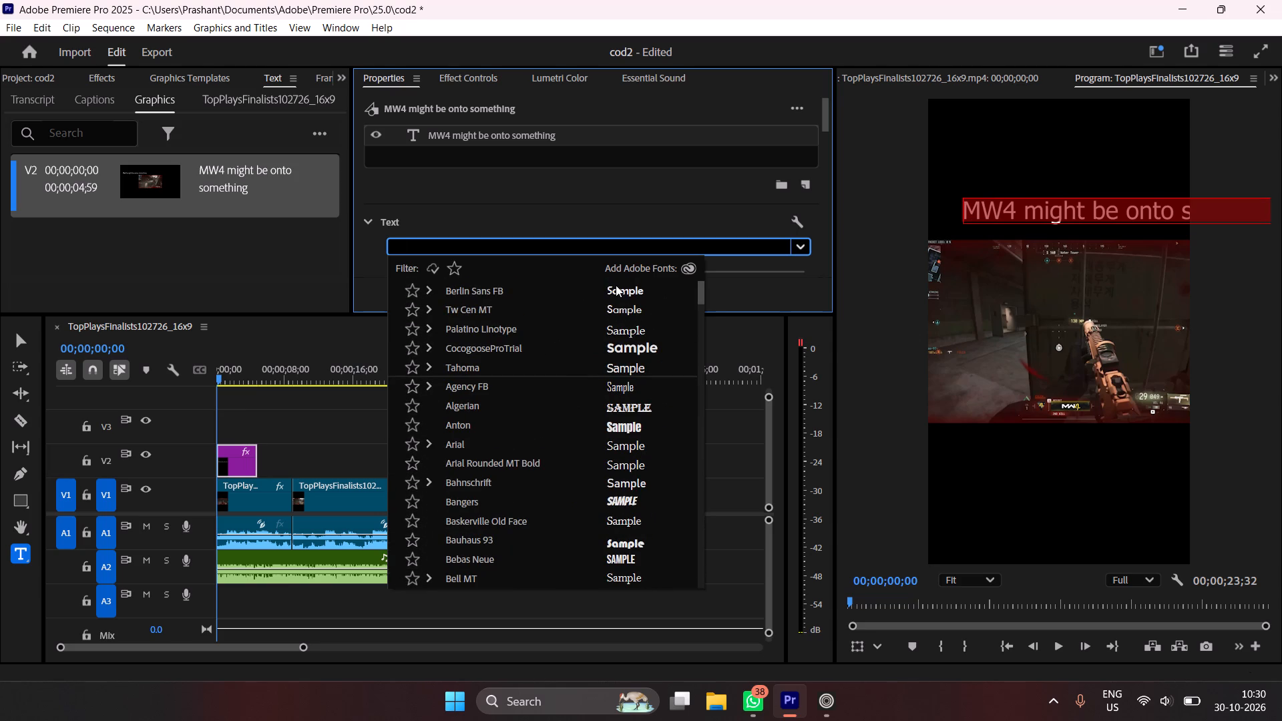
pyautogui.click(616, 285)
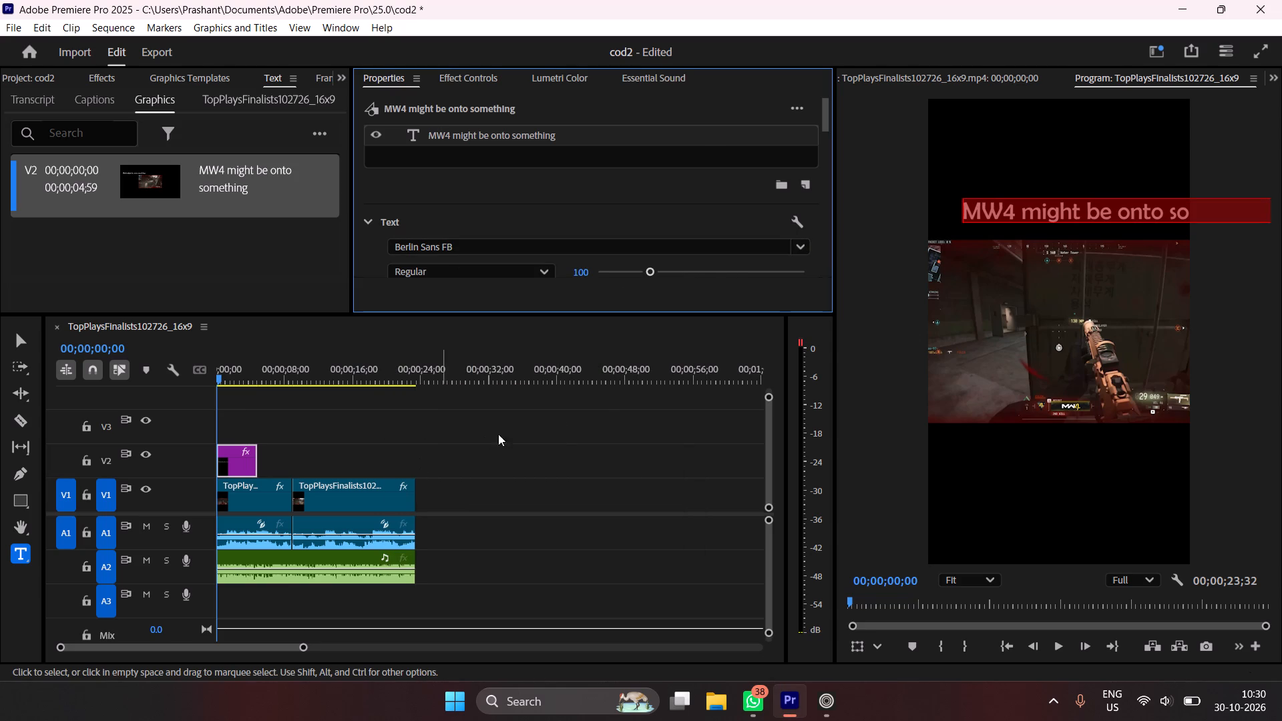
# Set the title's font size to 78.
pyautogui.moveTo(650, 273); pyautogui.dragTo(636, 272)
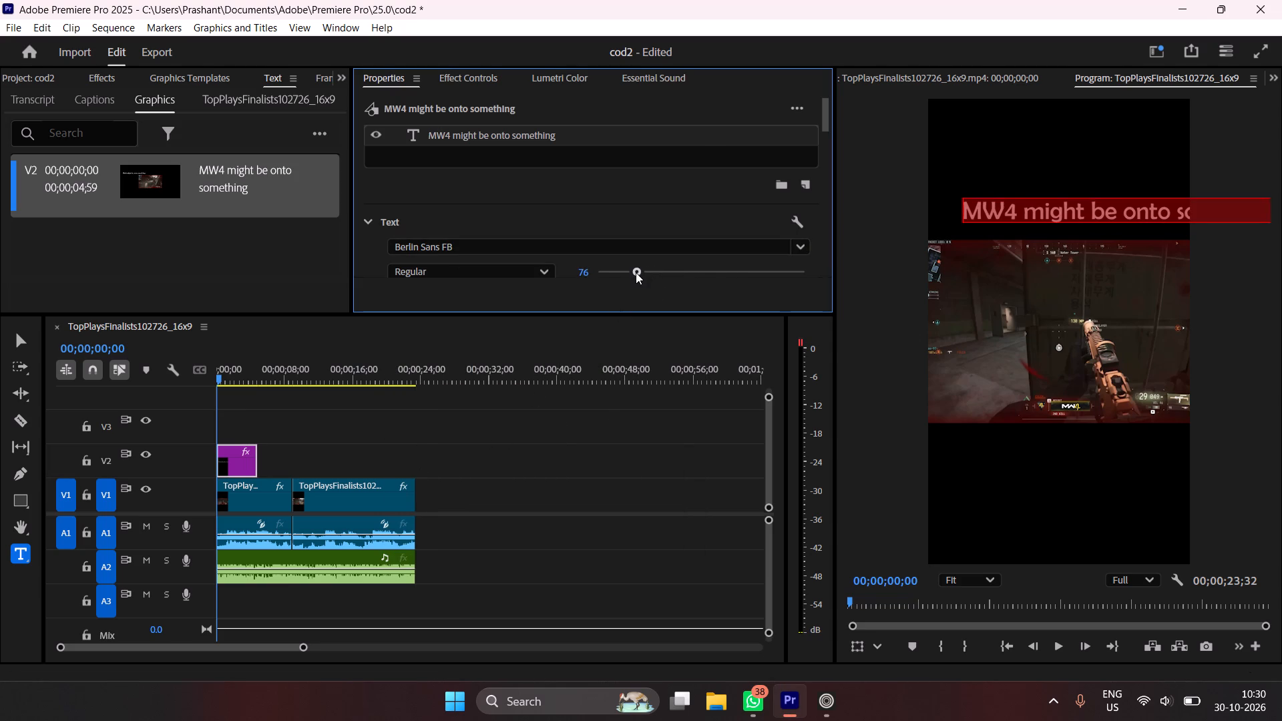
pyautogui.moveTo(636, 272); pyautogui.dragTo(630, 272)
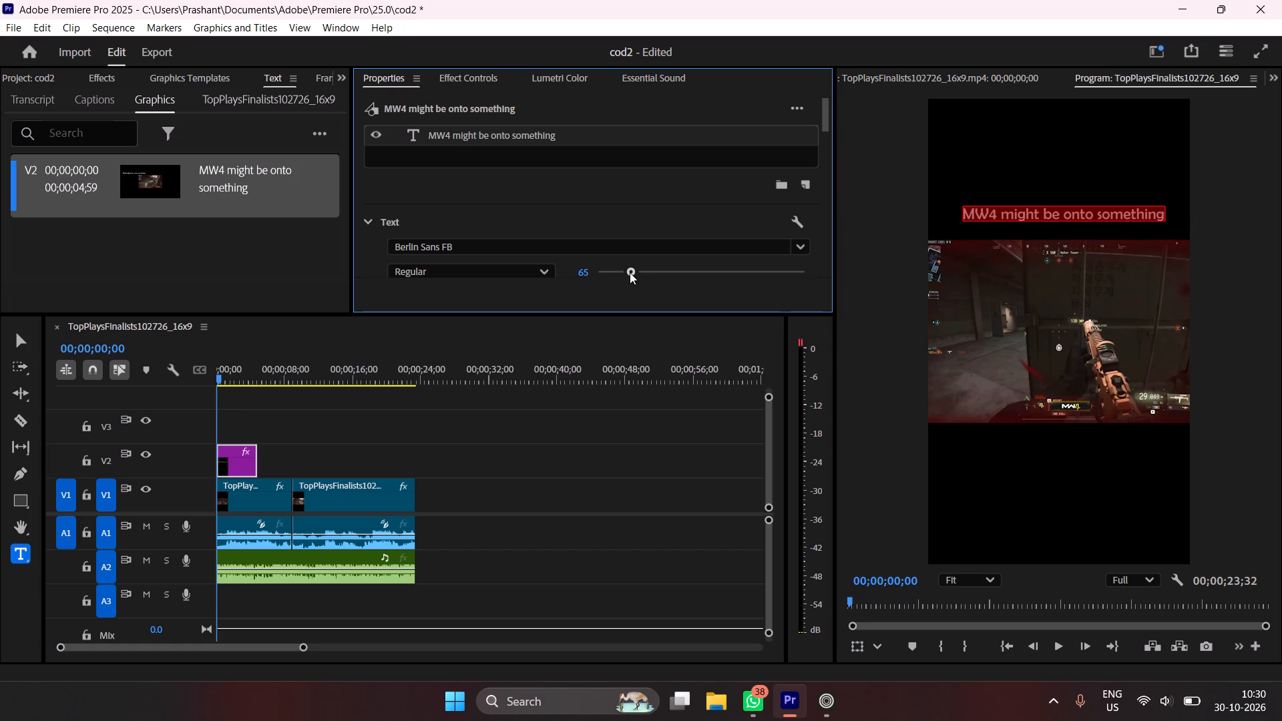
pyautogui.moveTo(630, 272); pyautogui.dragTo(636, 272)
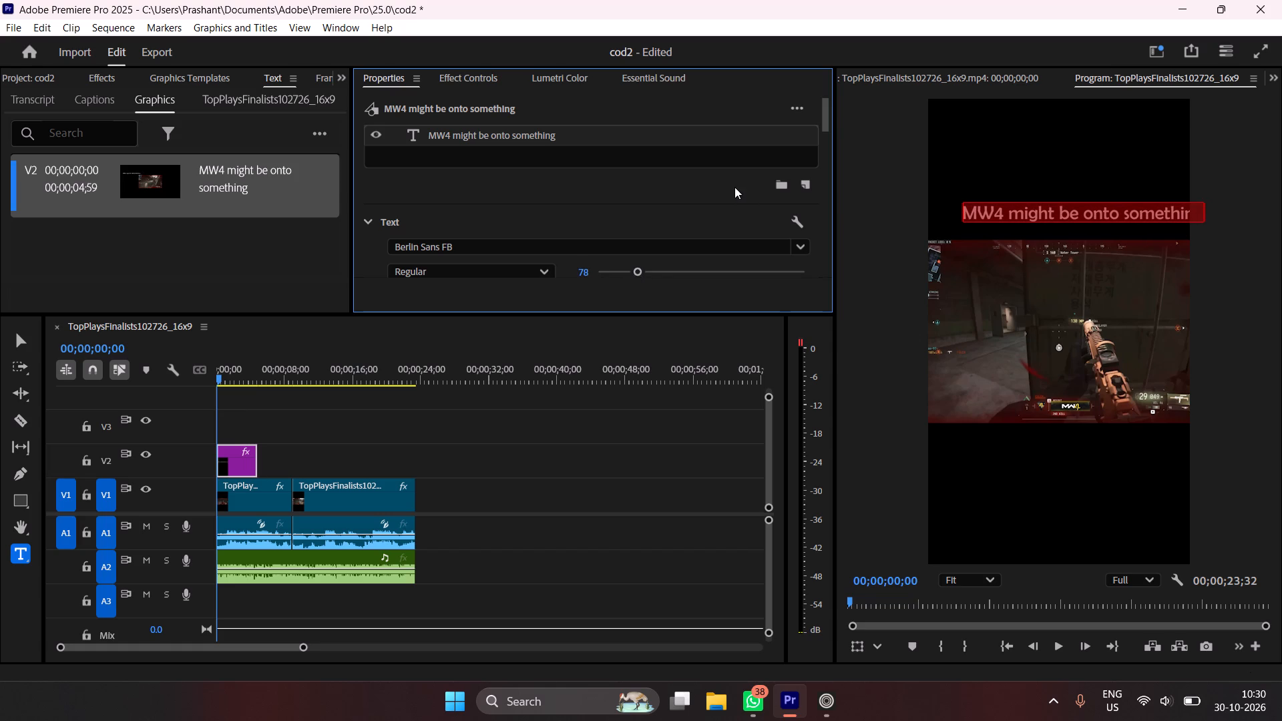
# Center-align the title's text and align the text layer to the horizontal center of the frame.
pyautogui.scroll(-1, 734, 187)
pyautogui.click(425, 271)
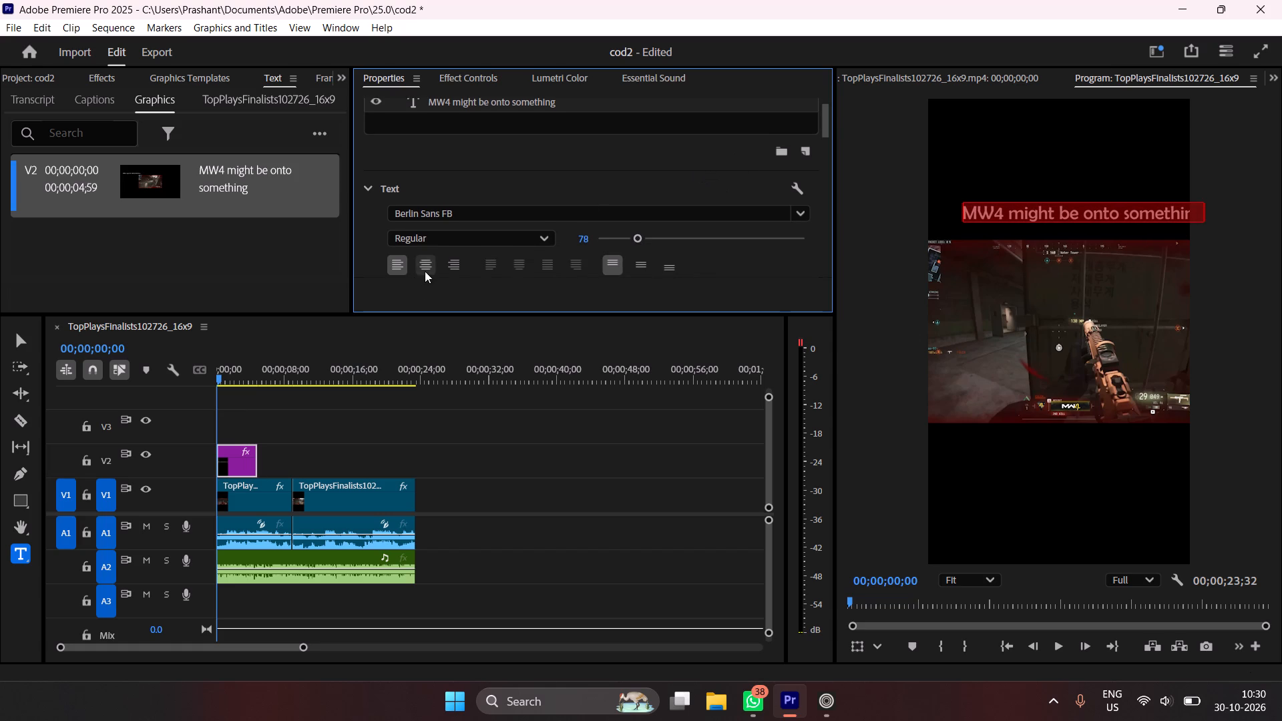
pyautogui.moveTo(829, 126); pyautogui.dragTo(829, 152)
pyautogui.moveTo(825, 131); pyautogui.dragTo(831, 159)
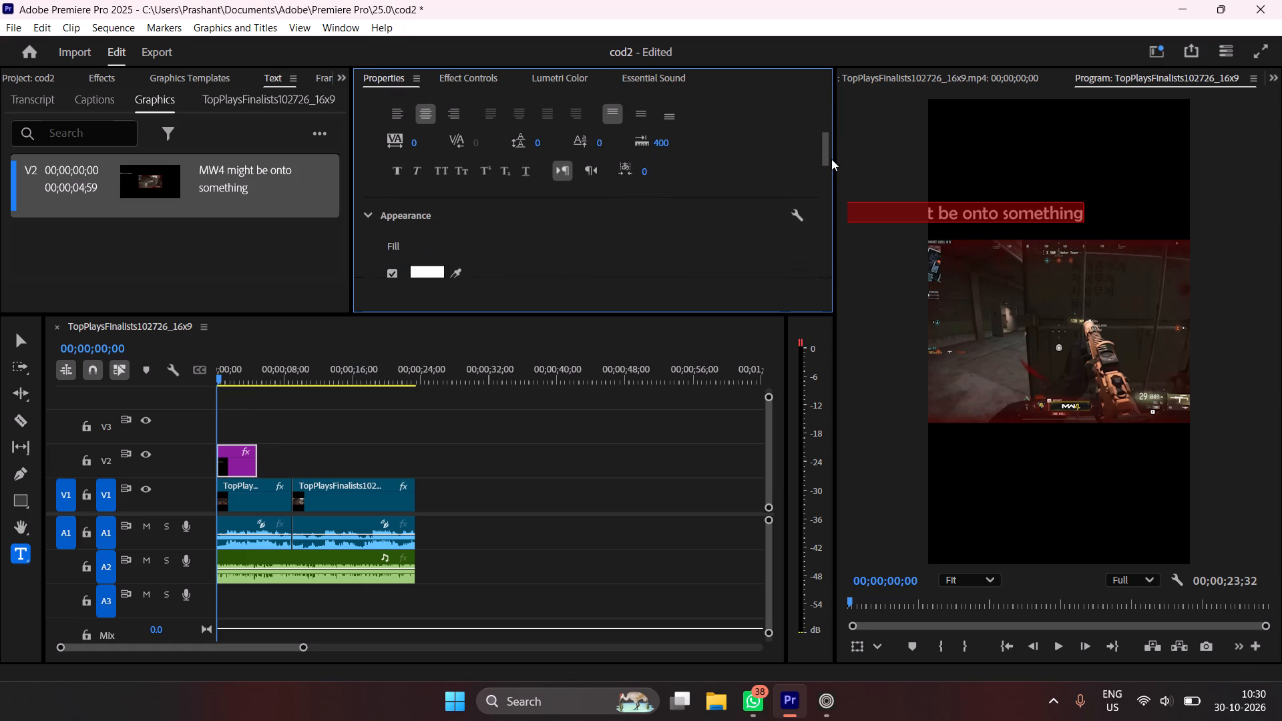
pyautogui.moveTo(831, 159); pyautogui.dragTo(849, 238)
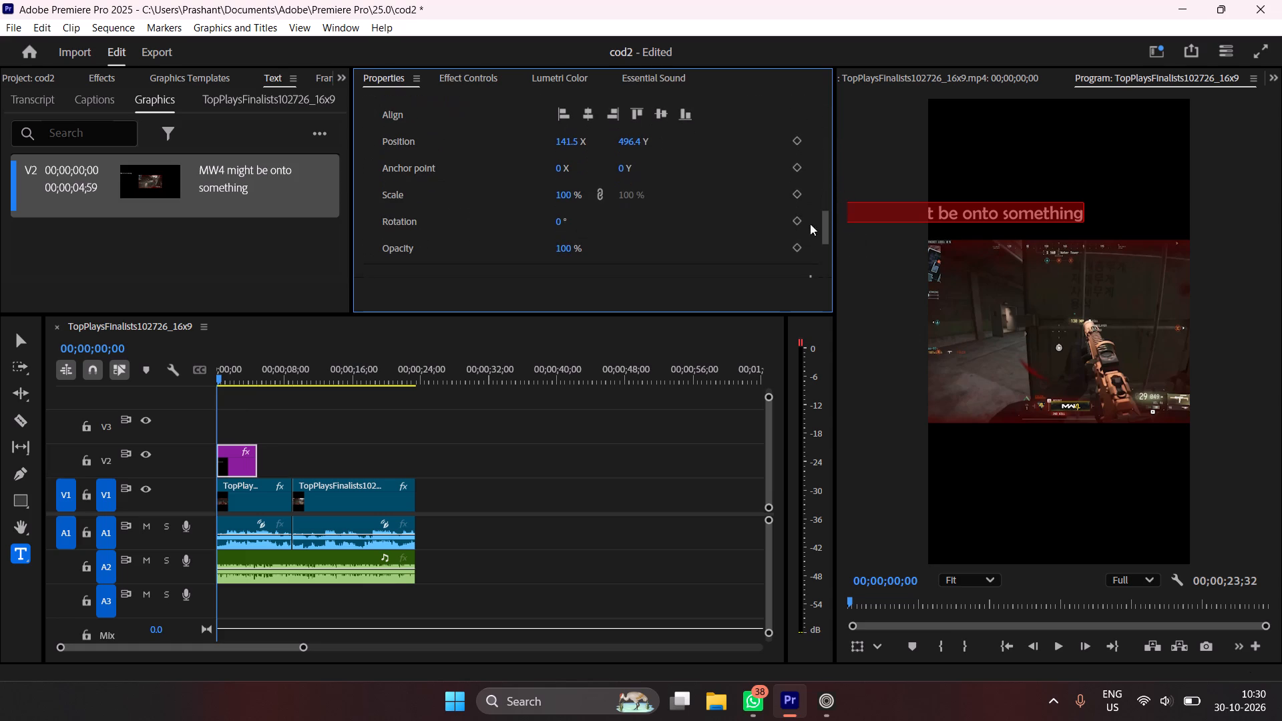
pyautogui.click(582, 111)
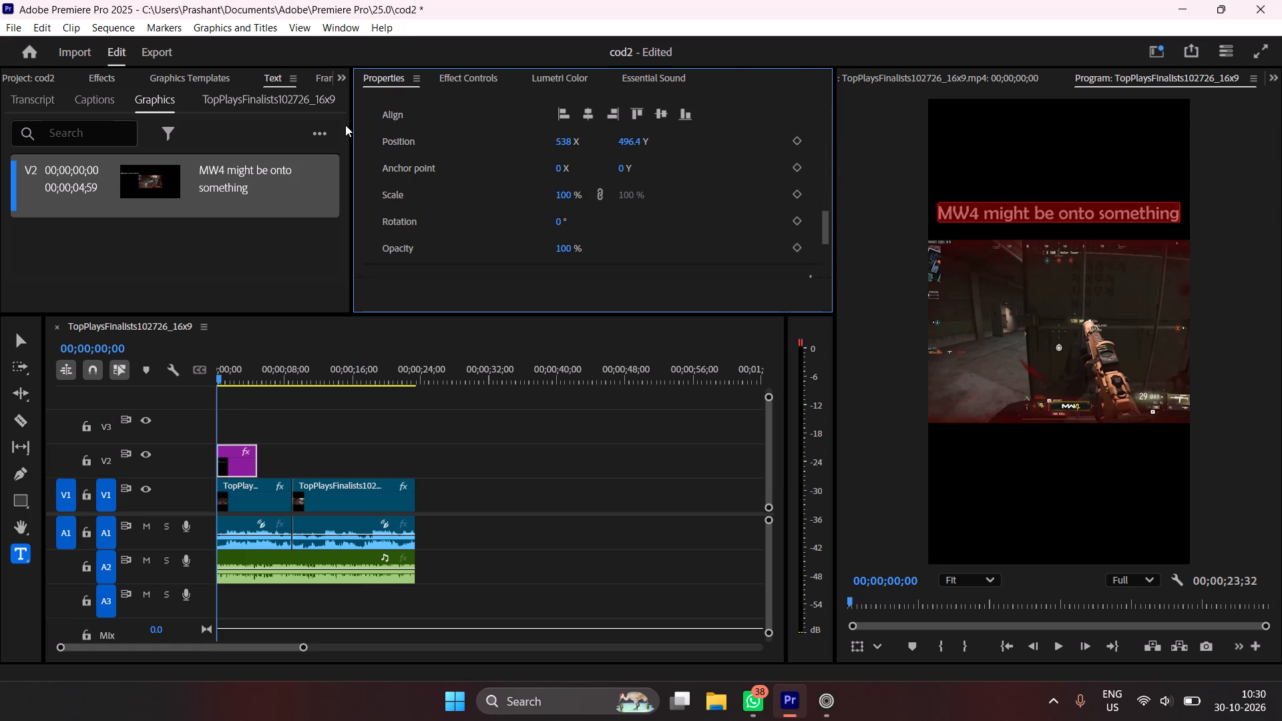
# Move the title higher in the black area above the footage, to a position of about 545, 407.
pyautogui.click(22, 337)
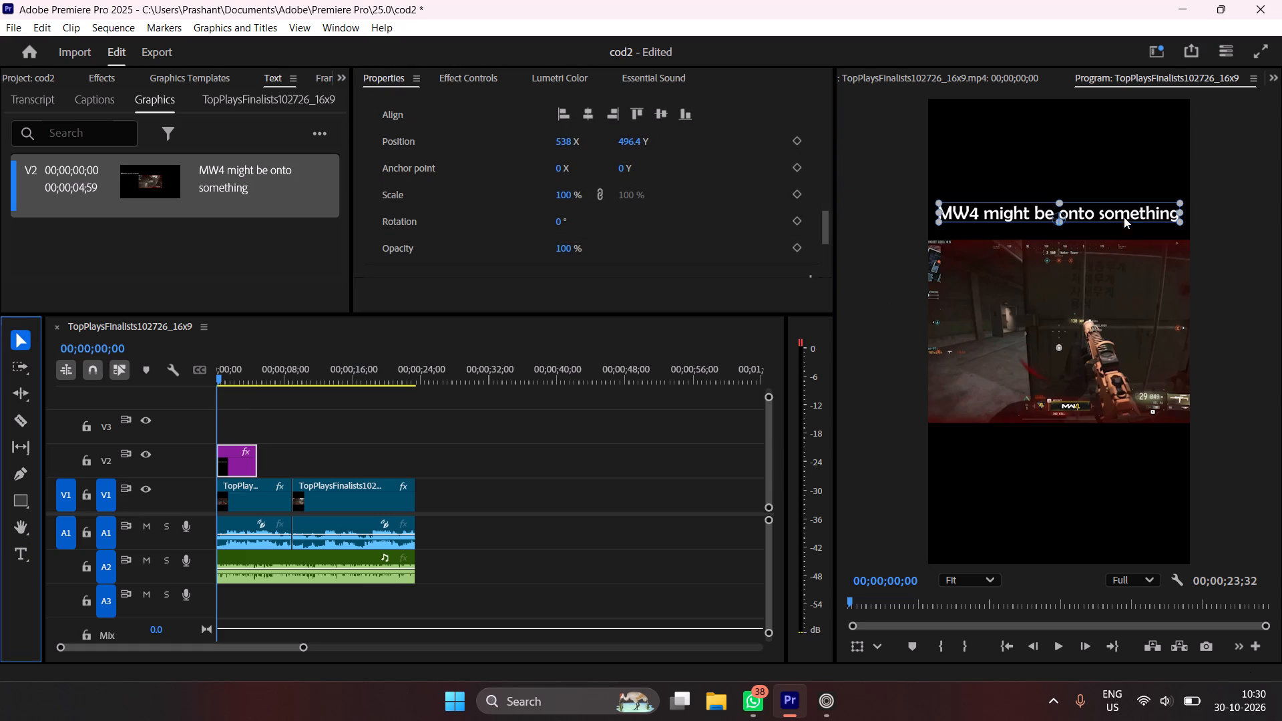
pyautogui.click(1115, 209)
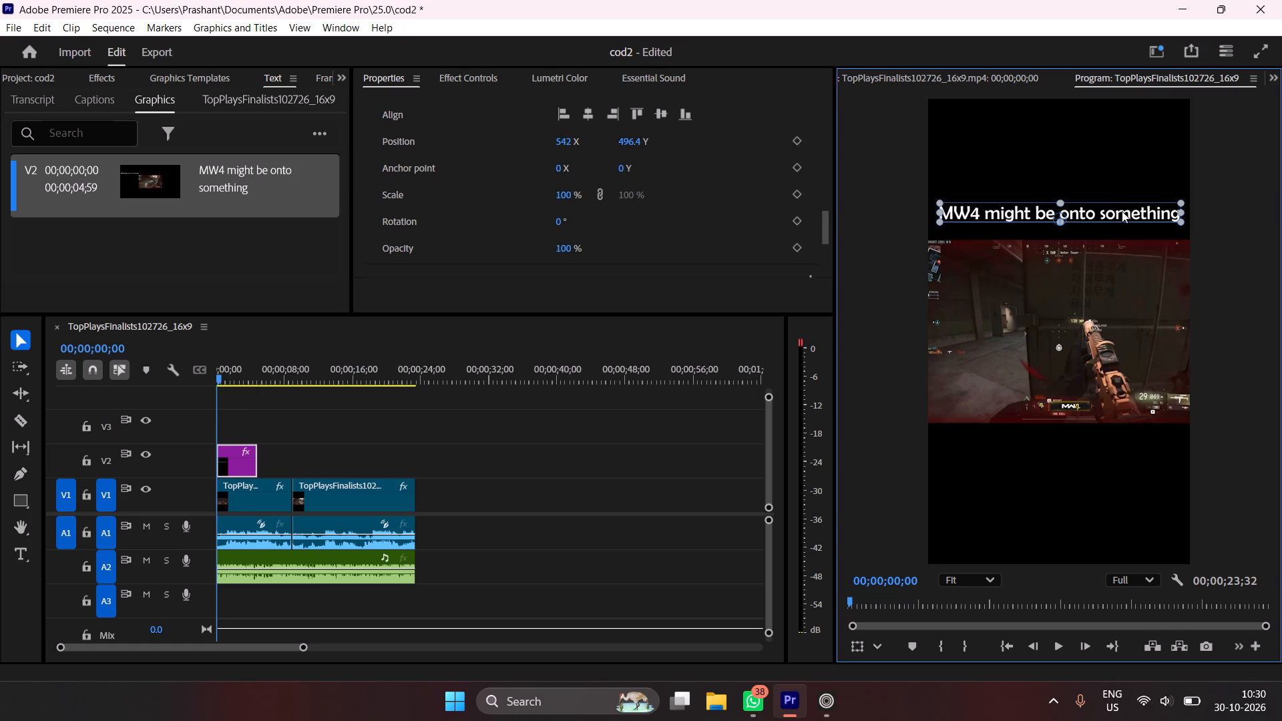
pyautogui.moveTo(1122, 211); pyautogui.dragTo(1119, 186)
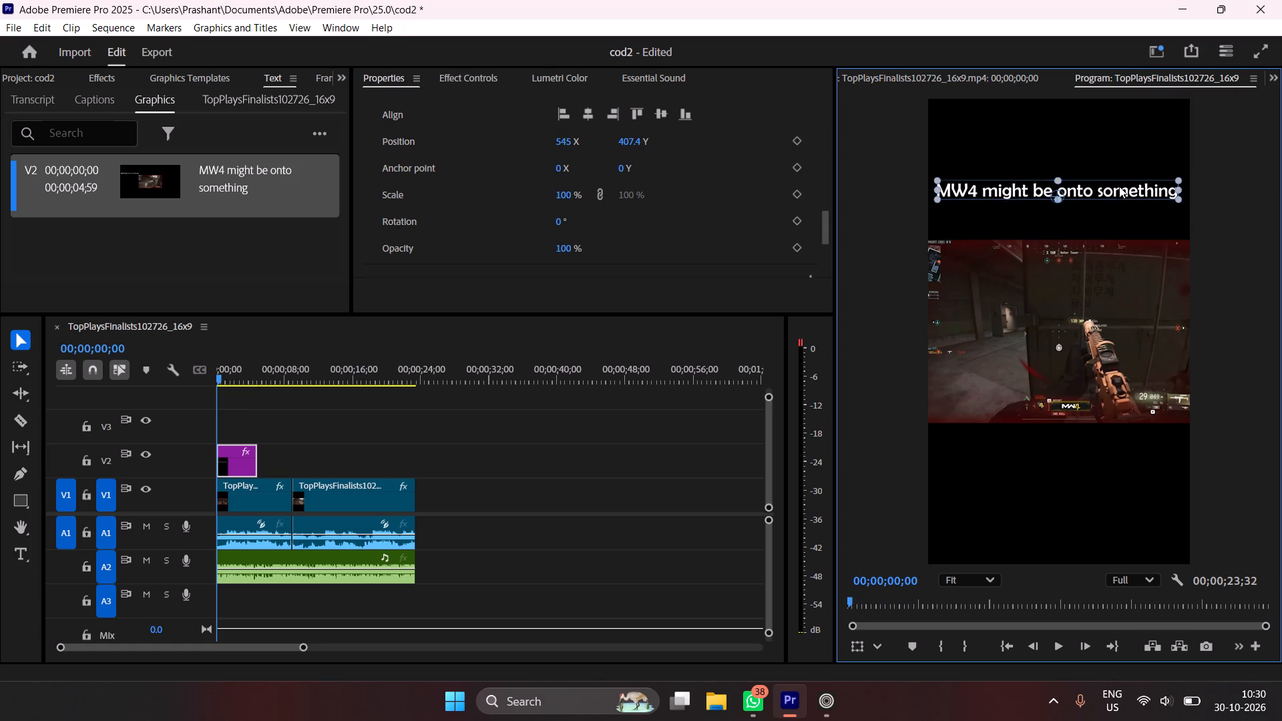
# Move the title slightly higher to a vertical position of about 393 and realign it to the horizontal center of the frame.
pyautogui.moveTo(1119, 186); pyautogui.dragTo(1119, 186)
pyautogui.click(584, 111)
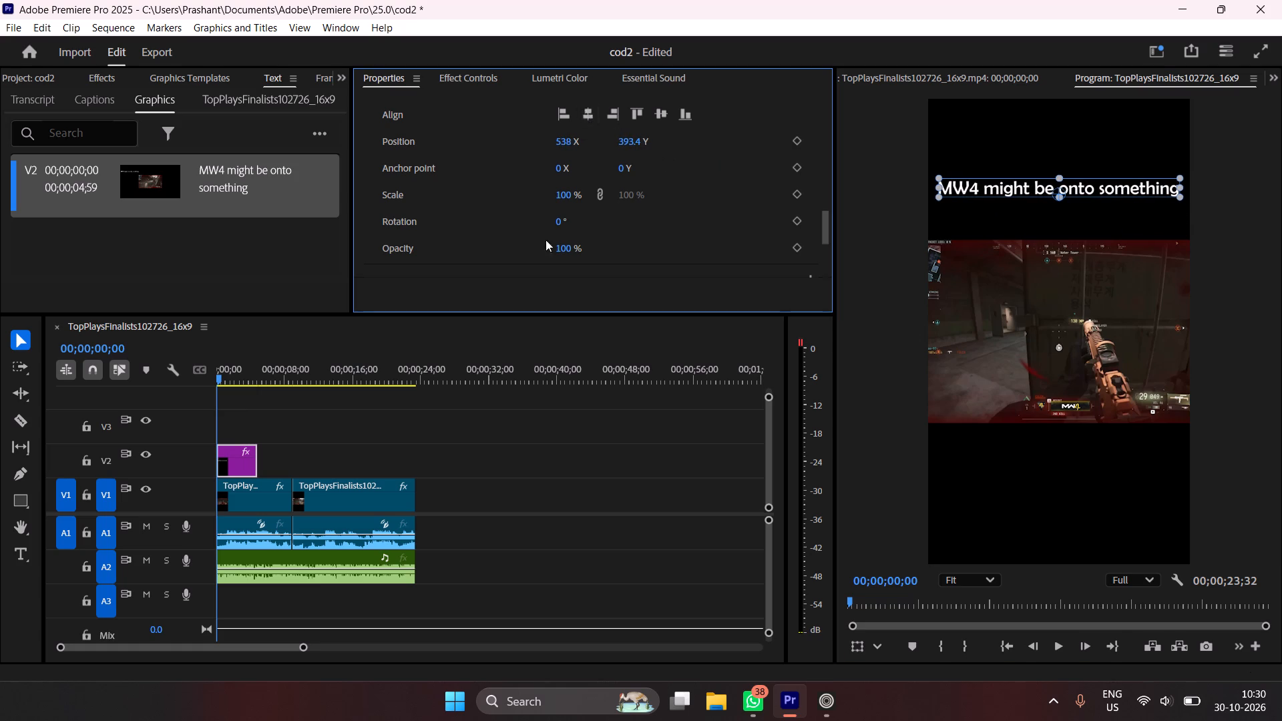
pyautogui.click(516, 559)
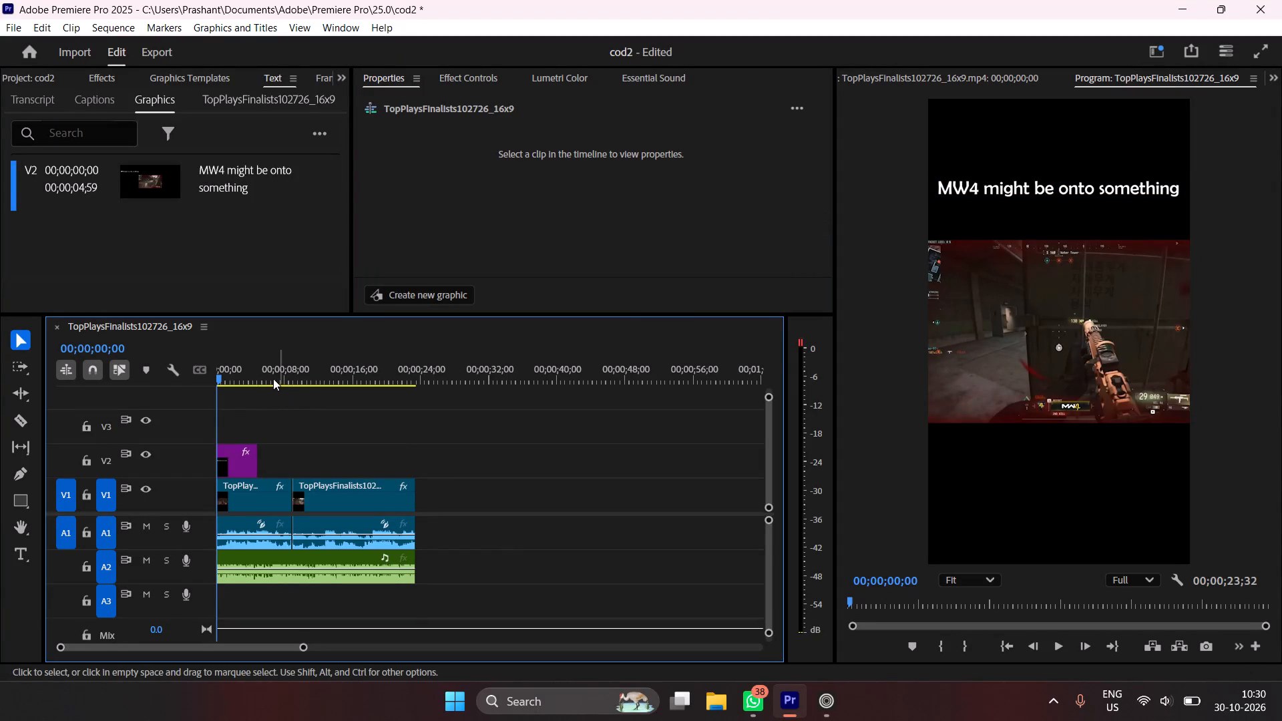
# Extend the title clip on V2 to the end of the footage, for a duration of 00;00;23;32.
pyautogui.moveTo(266, 451); pyautogui.dragTo(416, 465)
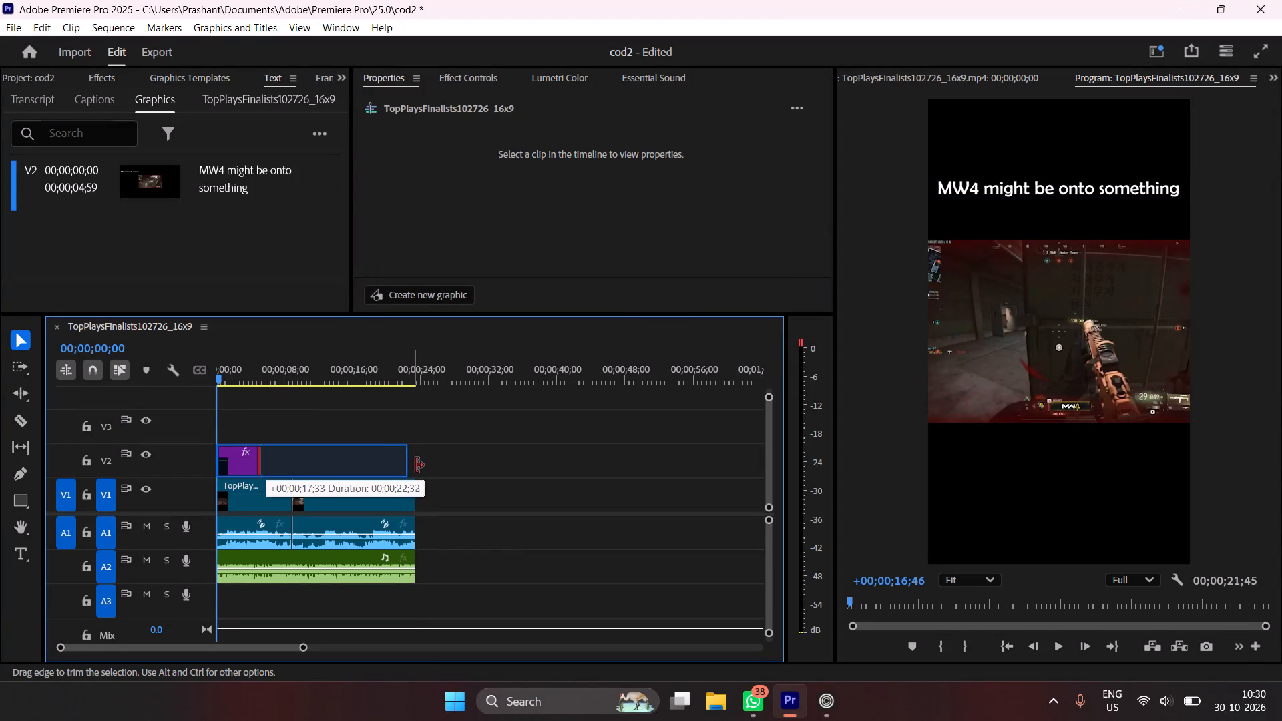
pyautogui.moveTo(416, 465); pyautogui.dragTo(421, 467)
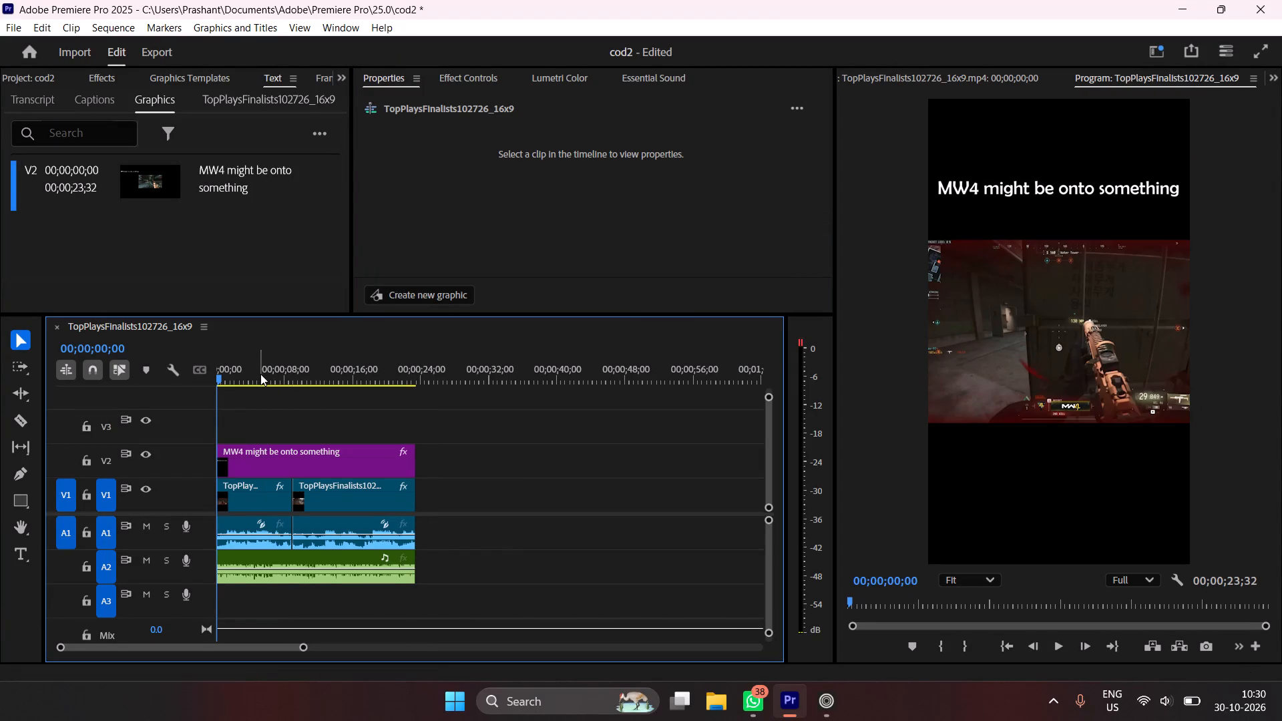
# Play the sequence from the beginning to check the title and the audio mix.
pyautogui.moveTo(260, 374); pyautogui.dragTo(128, 408)
pyautogui.press('space')
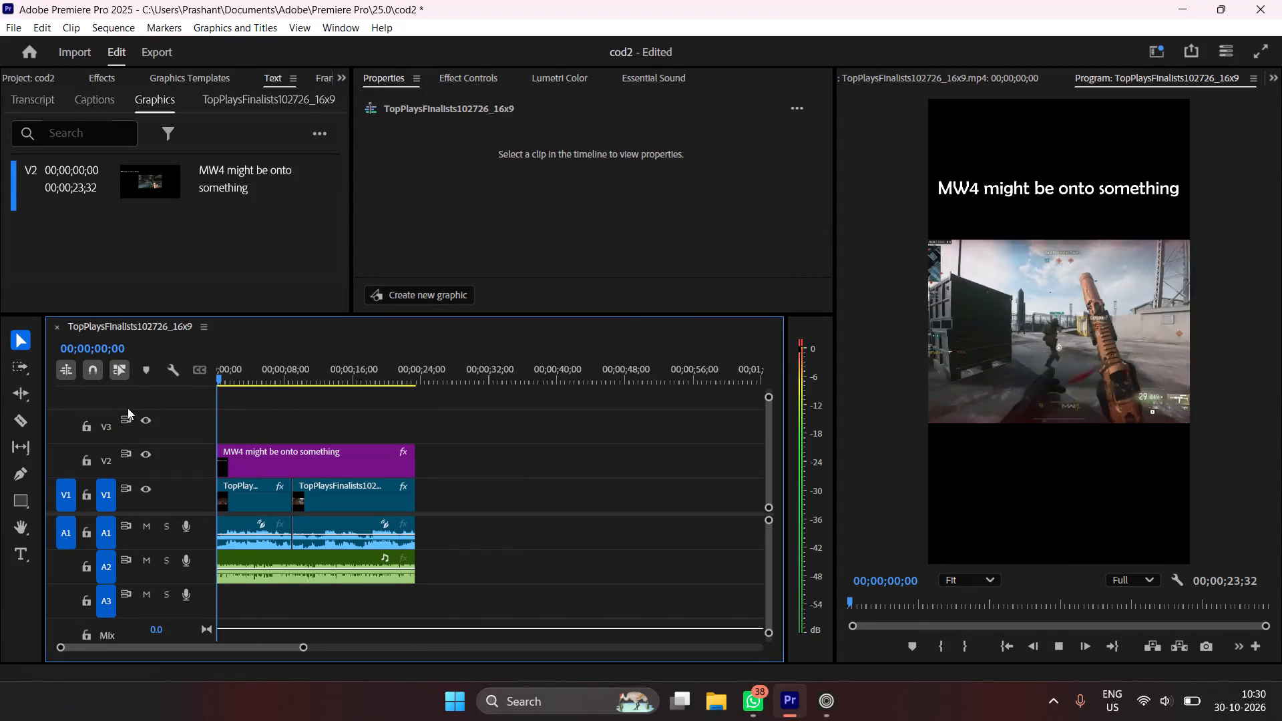
pyautogui.press('space')
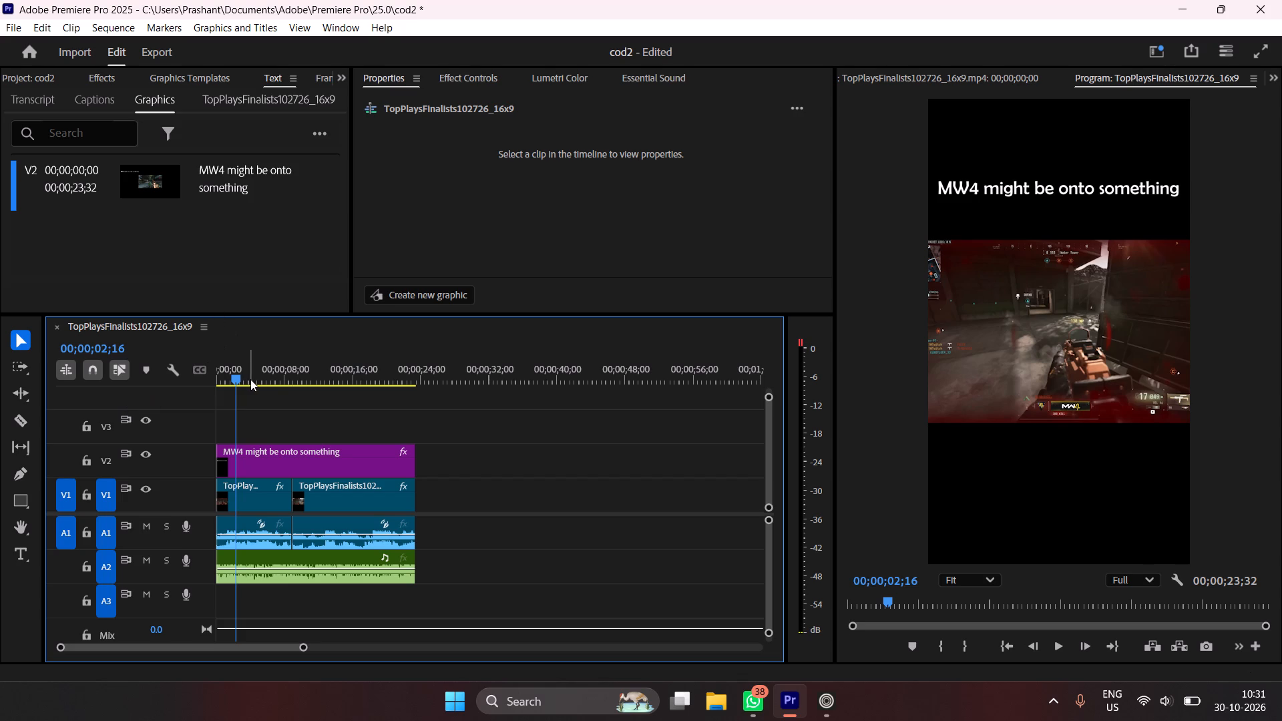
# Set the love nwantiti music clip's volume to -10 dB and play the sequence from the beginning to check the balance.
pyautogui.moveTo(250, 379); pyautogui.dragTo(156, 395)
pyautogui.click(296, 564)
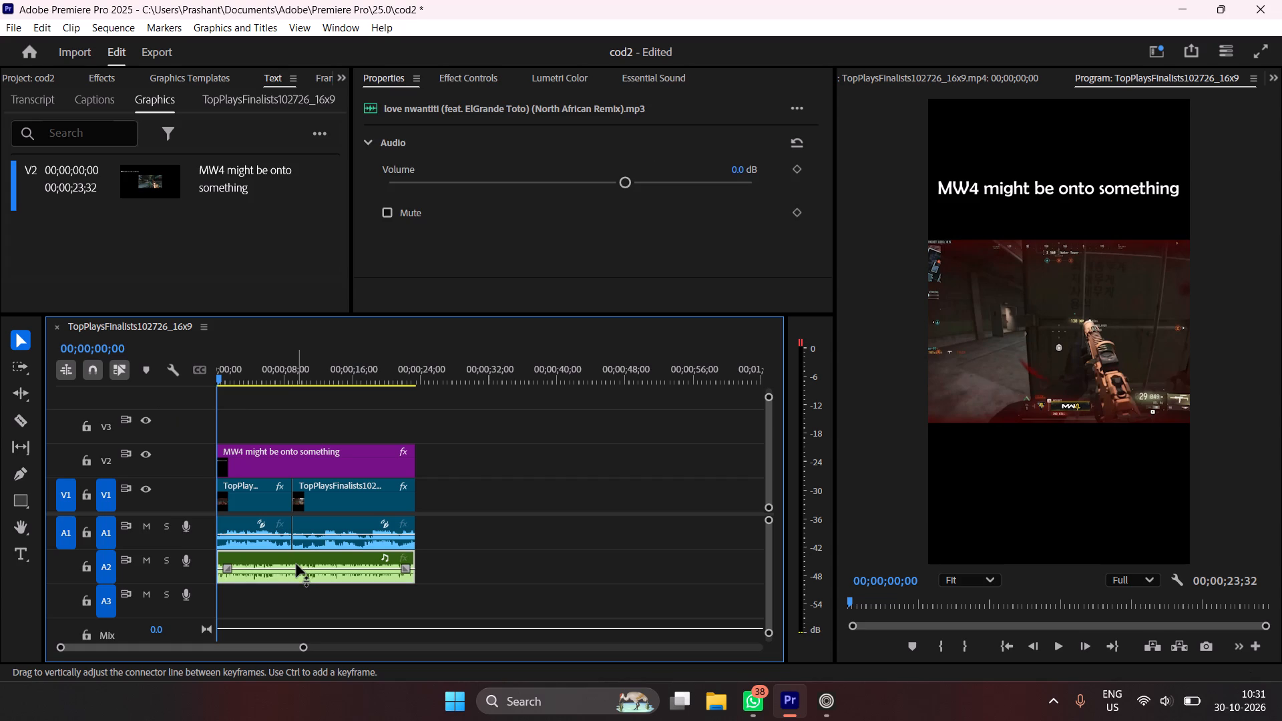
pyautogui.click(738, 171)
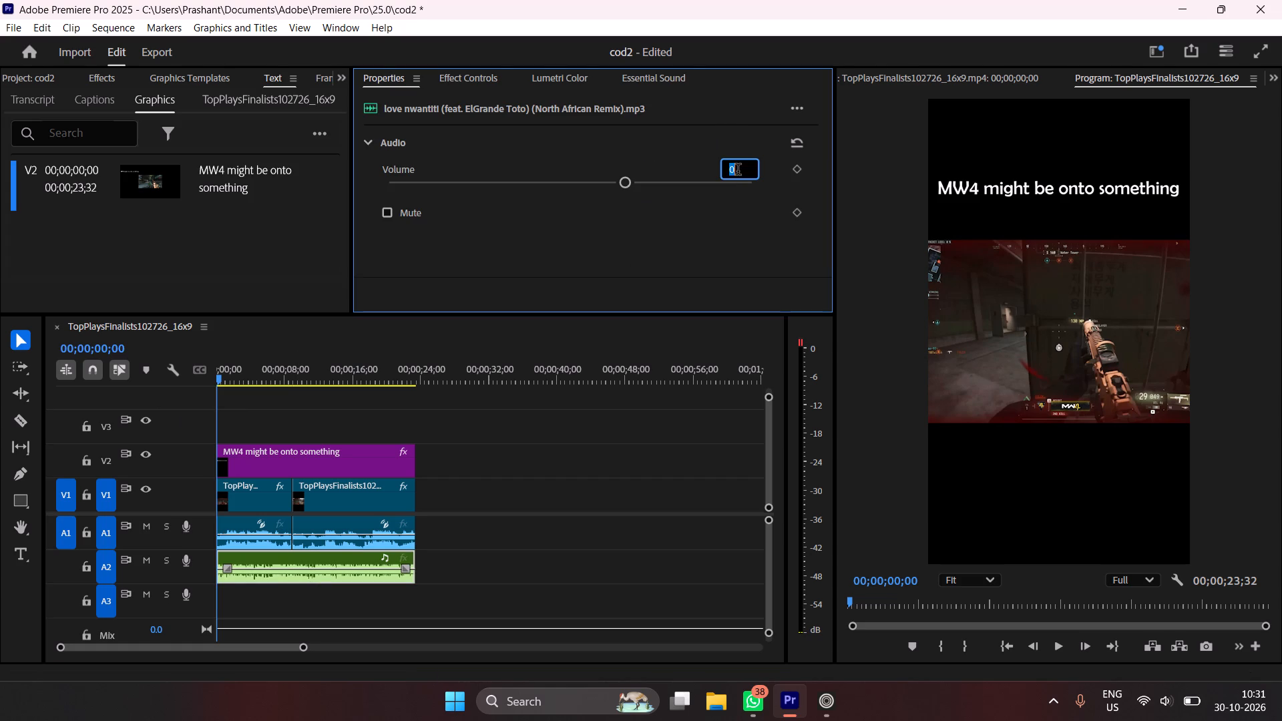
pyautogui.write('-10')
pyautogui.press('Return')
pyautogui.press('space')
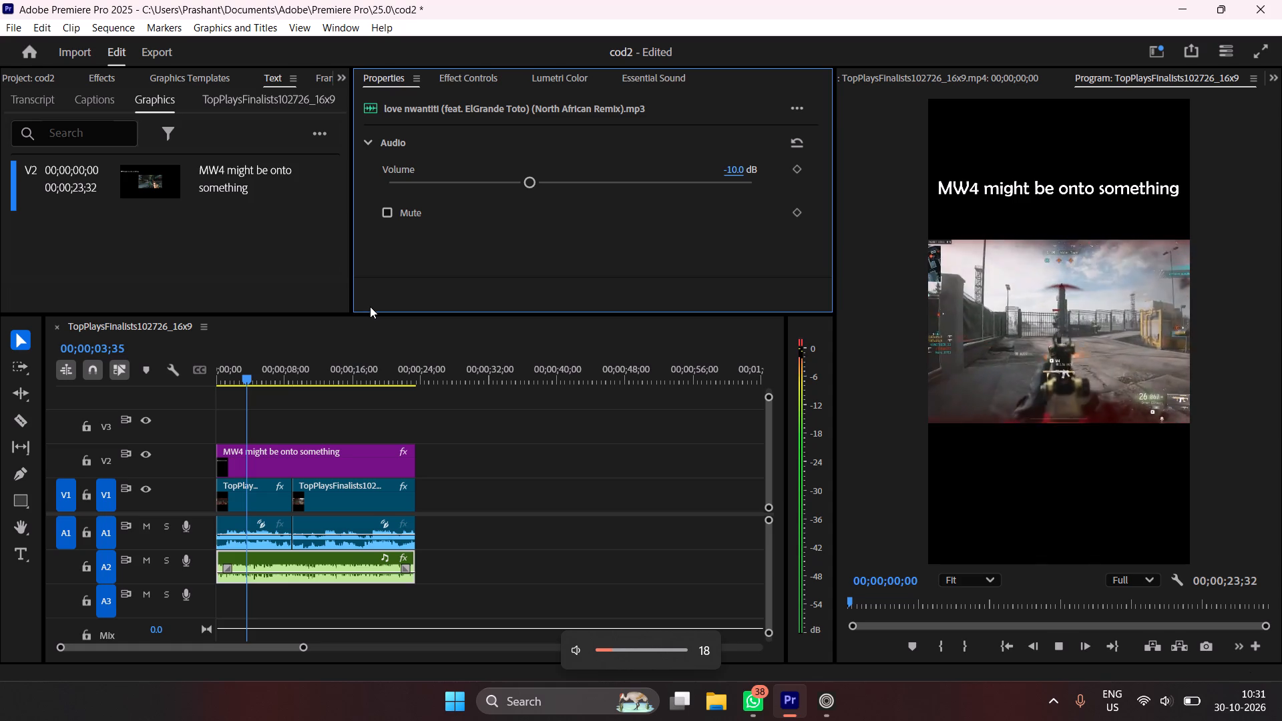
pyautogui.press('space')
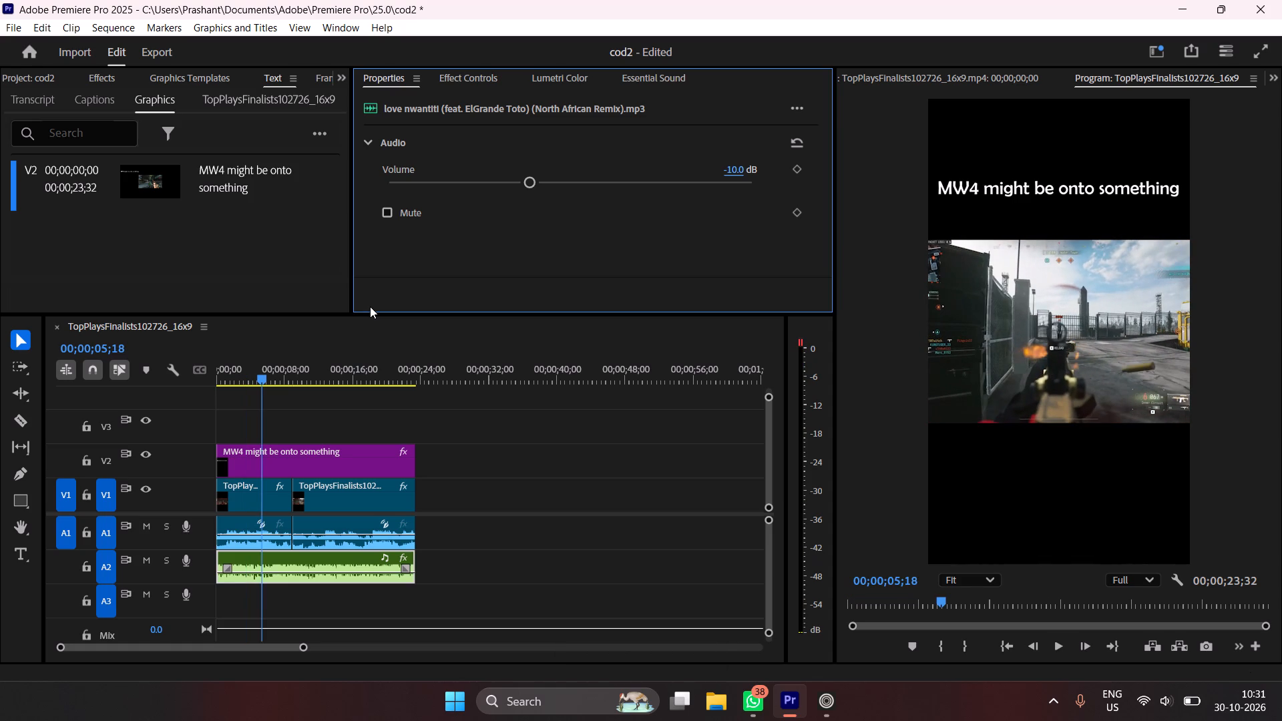
# Set the love nwantiti music clip's volume to -8 dB.
pyautogui.click(742, 173)
pyautogui.write('-8')
pyautogui.press('Return')
# Play the rest of the sequence and replay it from the beginning to check the music level against the game audio.
pyautogui.press('space')
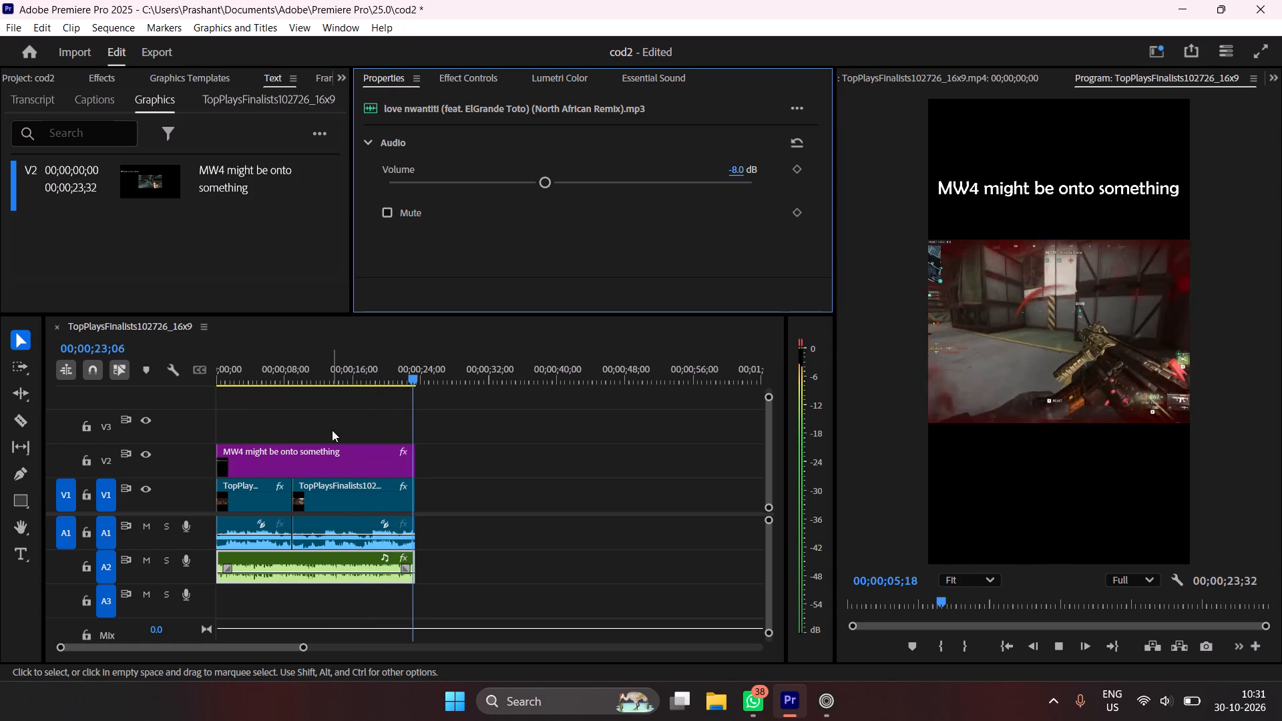
pyautogui.moveTo(280, 360); pyautogui.dragTo(213, 385)
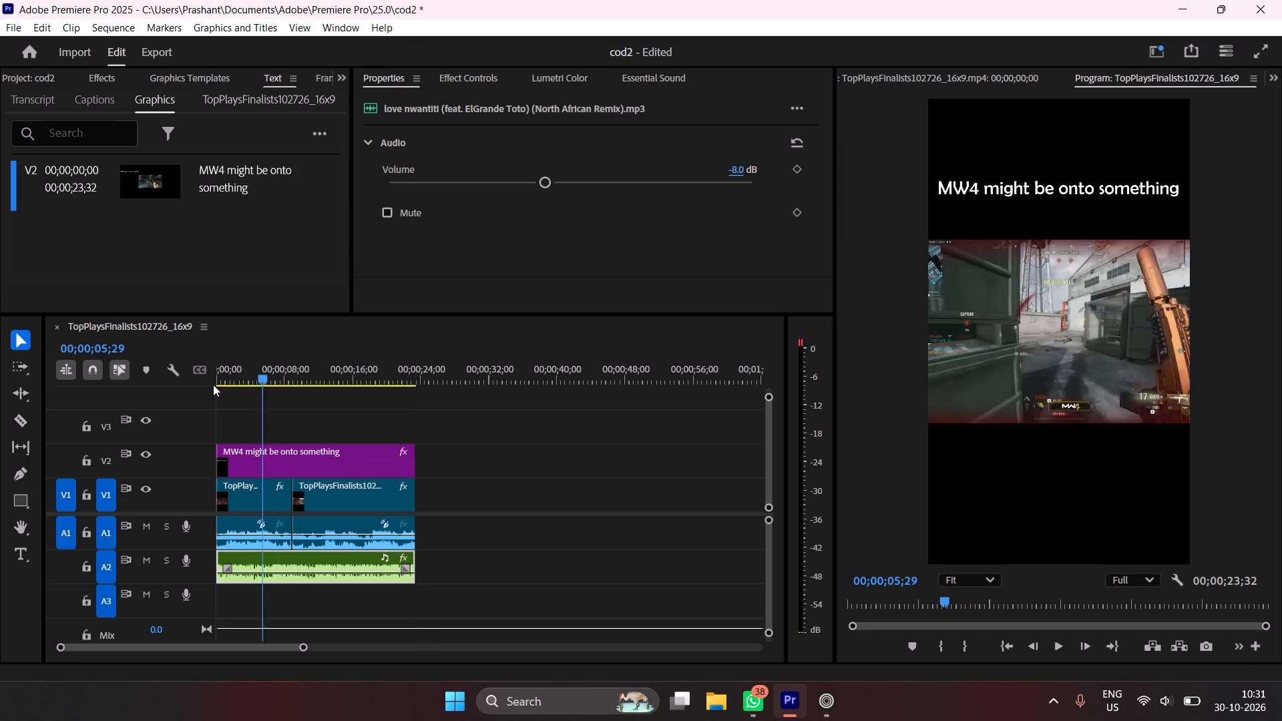
pyautogui.moveTo(213, 385); pyautogui.dragTo(207, 388)
pyautogui.press('space')
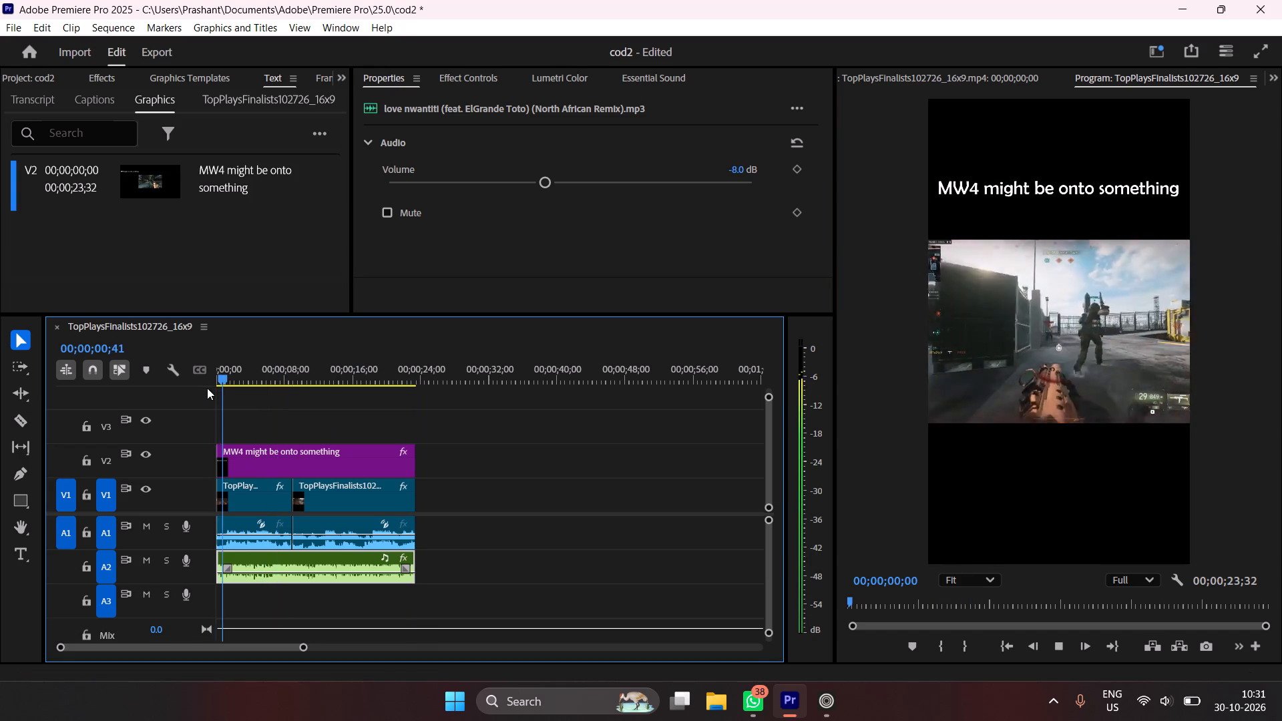
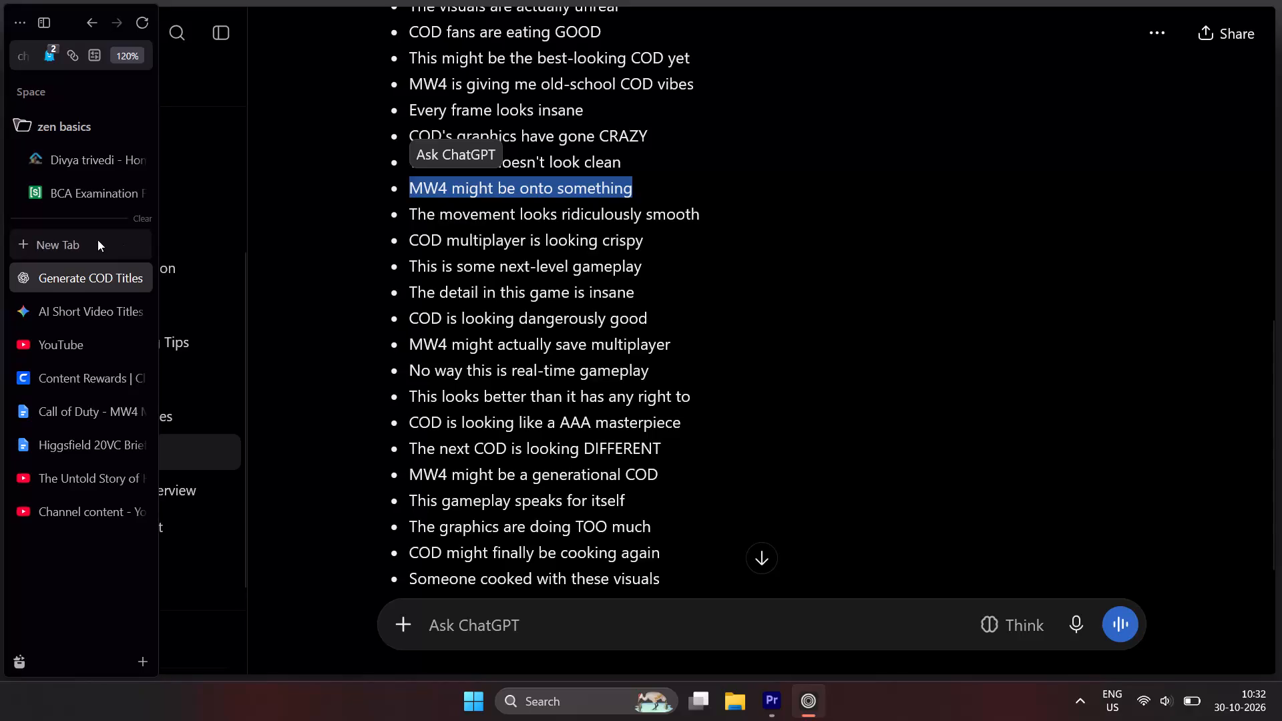
# Search the web for "iphone emojis" and open Emojipedia's Apple Emoji List.
pyautogui.write('iphone emojis')
pyautogui.press('Return')
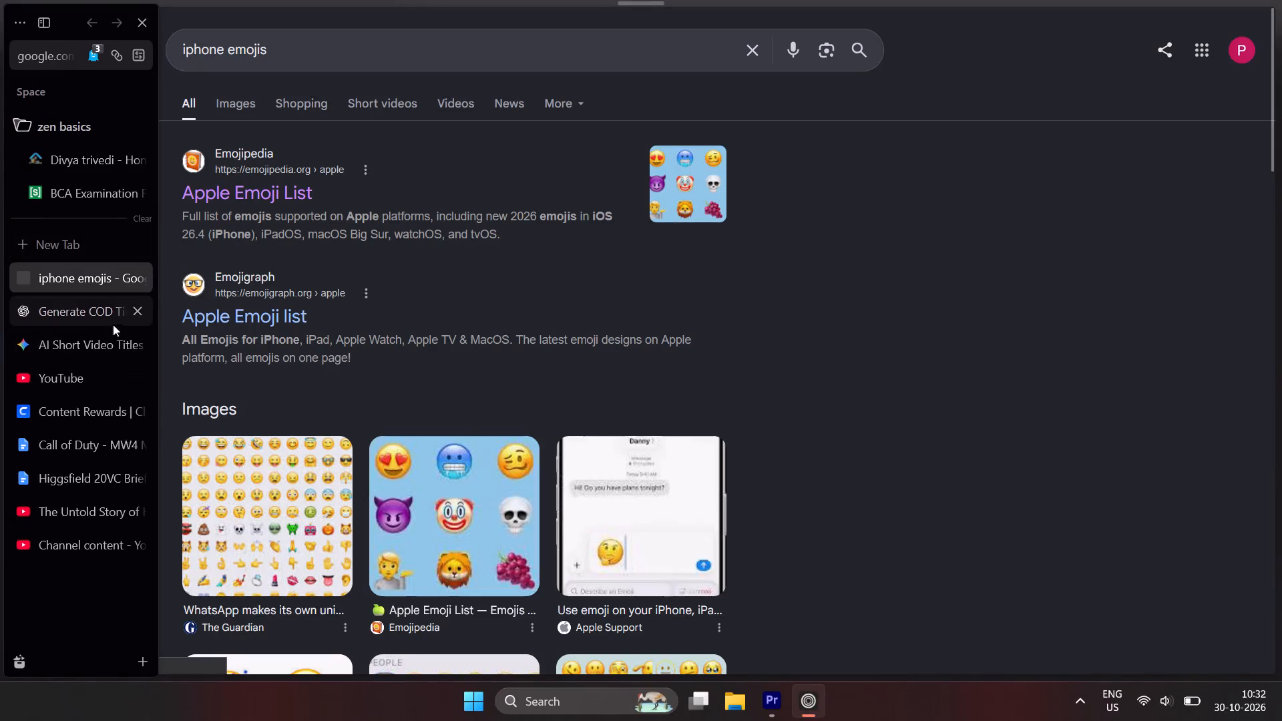
pyautogui.click(270, 188)
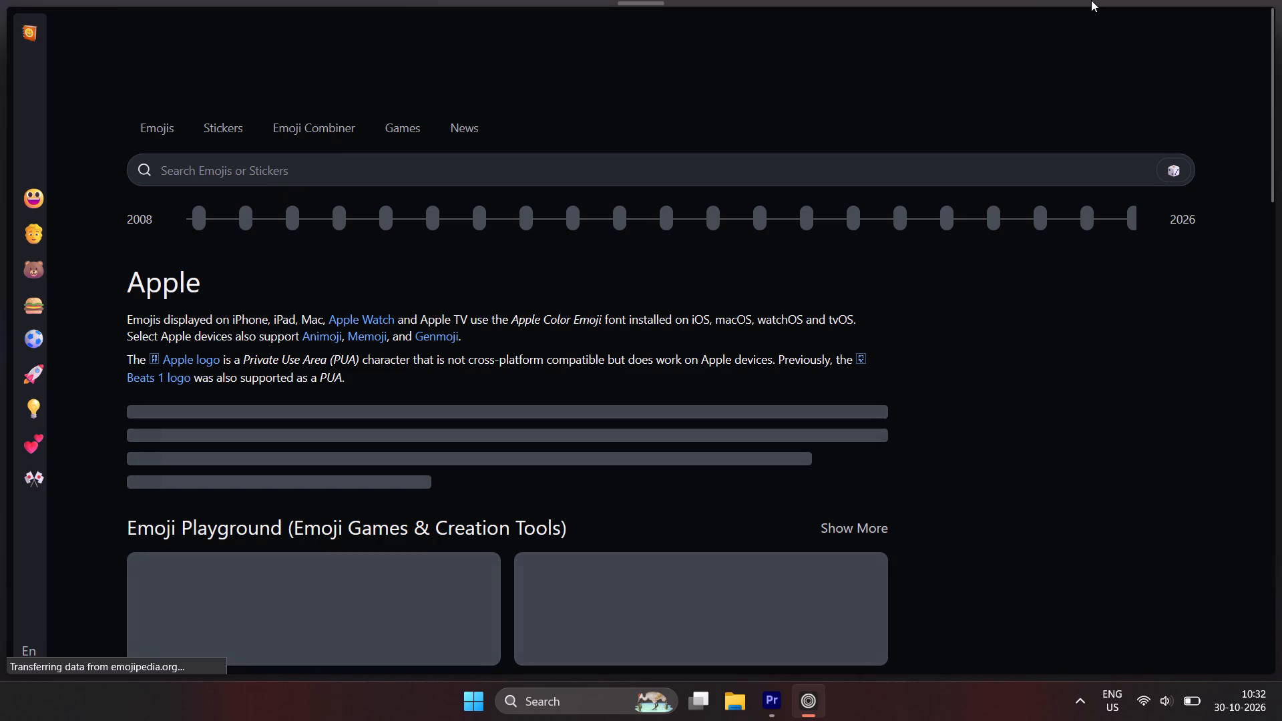
# Save the Apple Smiling Face with Horns emoji image as a PNG in Downloads.
pyautogui.scroll(-1, 523, 513)
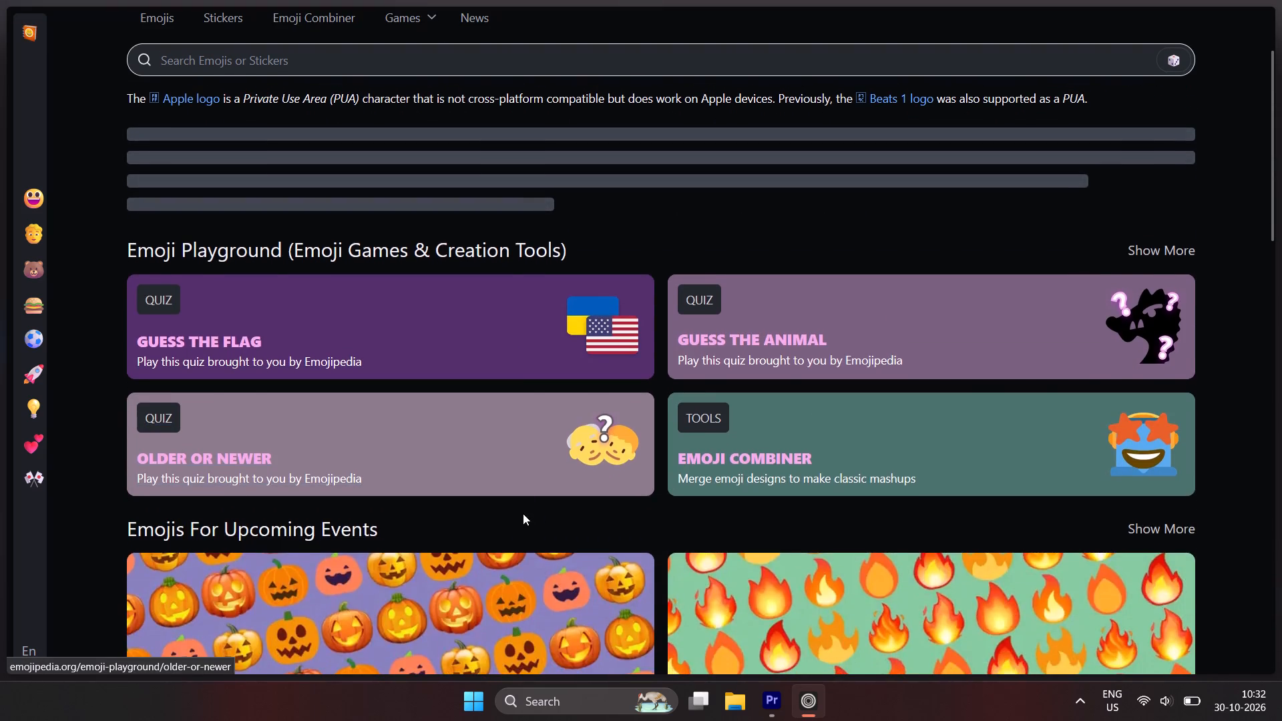
pyautogui.scroll(3, 525, 373)
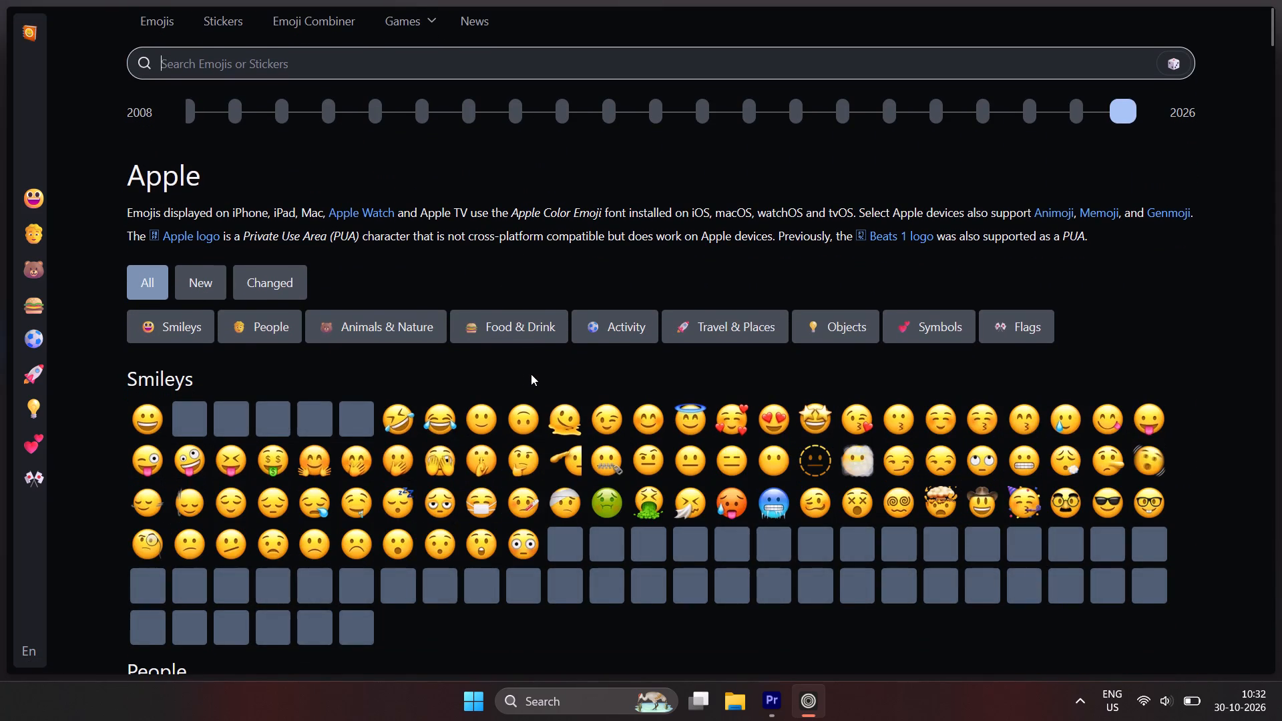
pyautogui.click(444, 583)
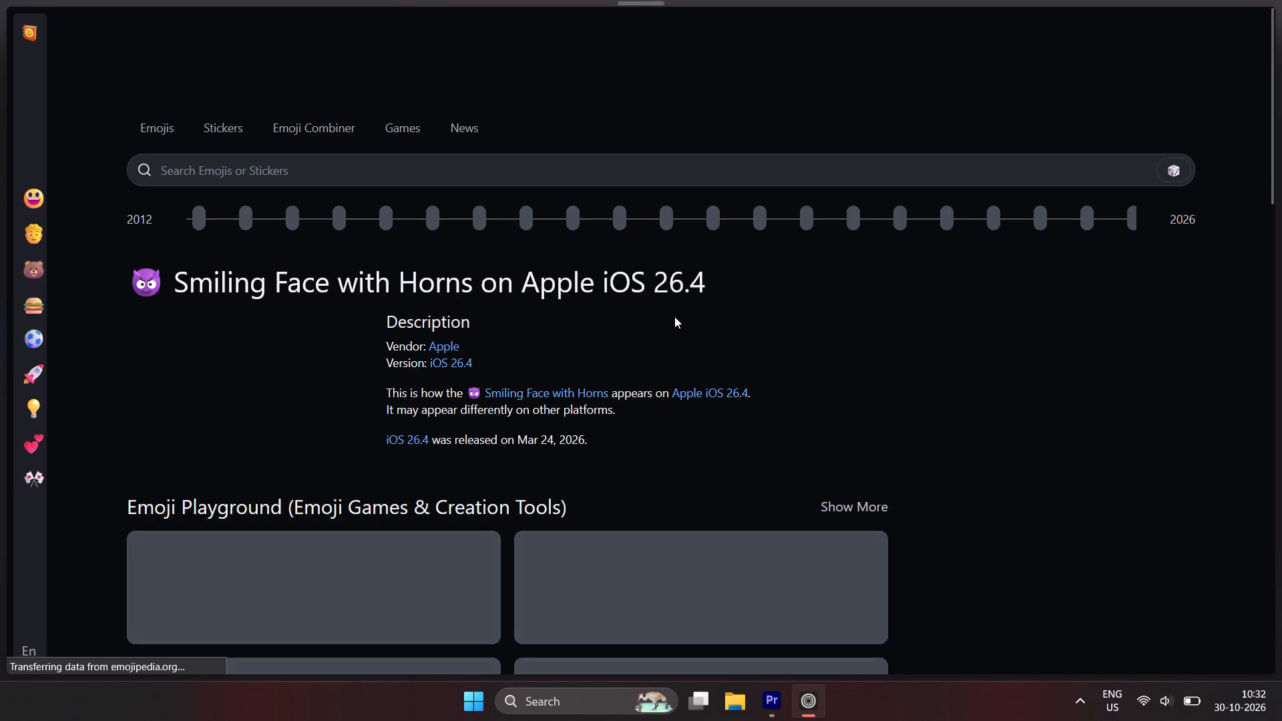
pyautogui.rightClick(282, 308)
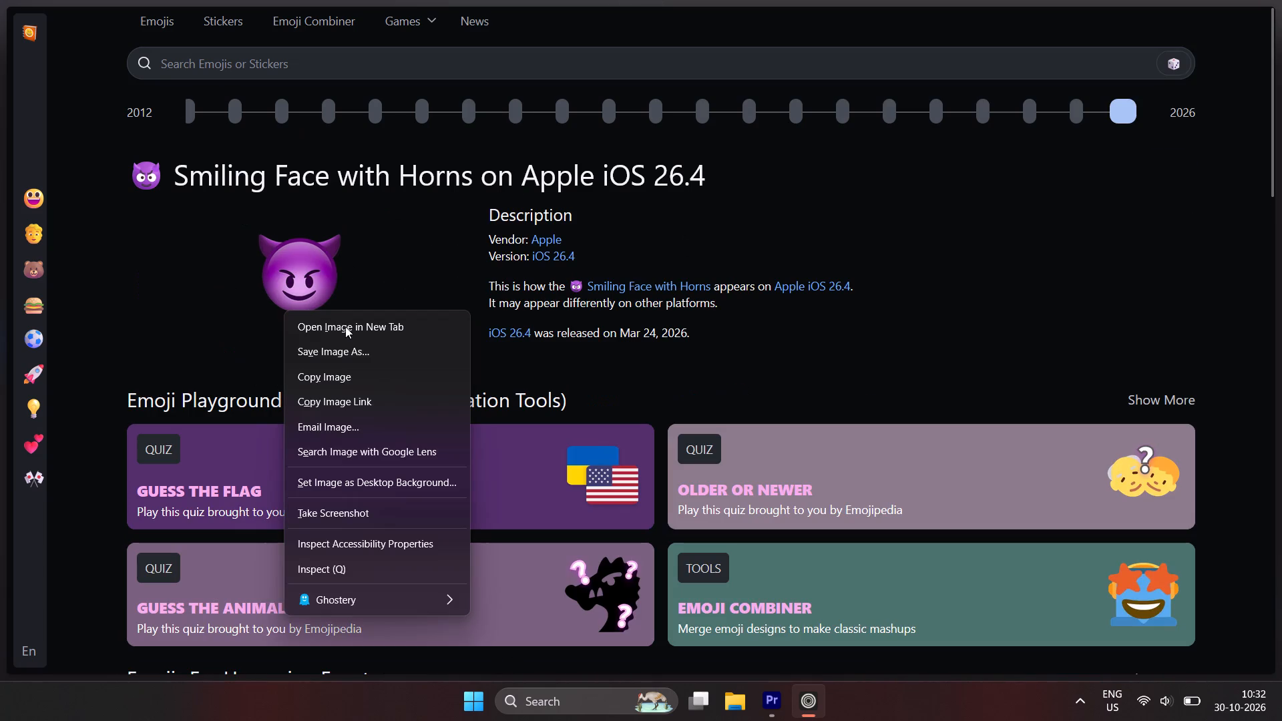
pyautogui.click(339, 340)
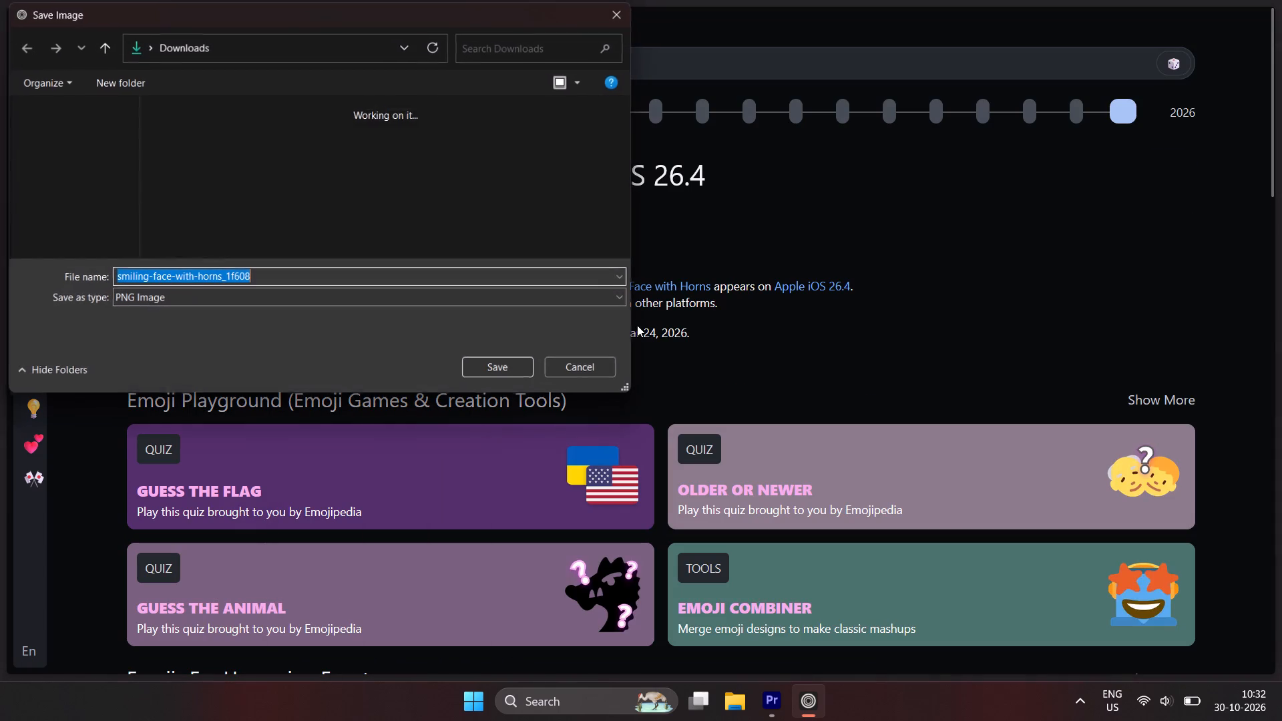
pyautogui.click(497, 362)
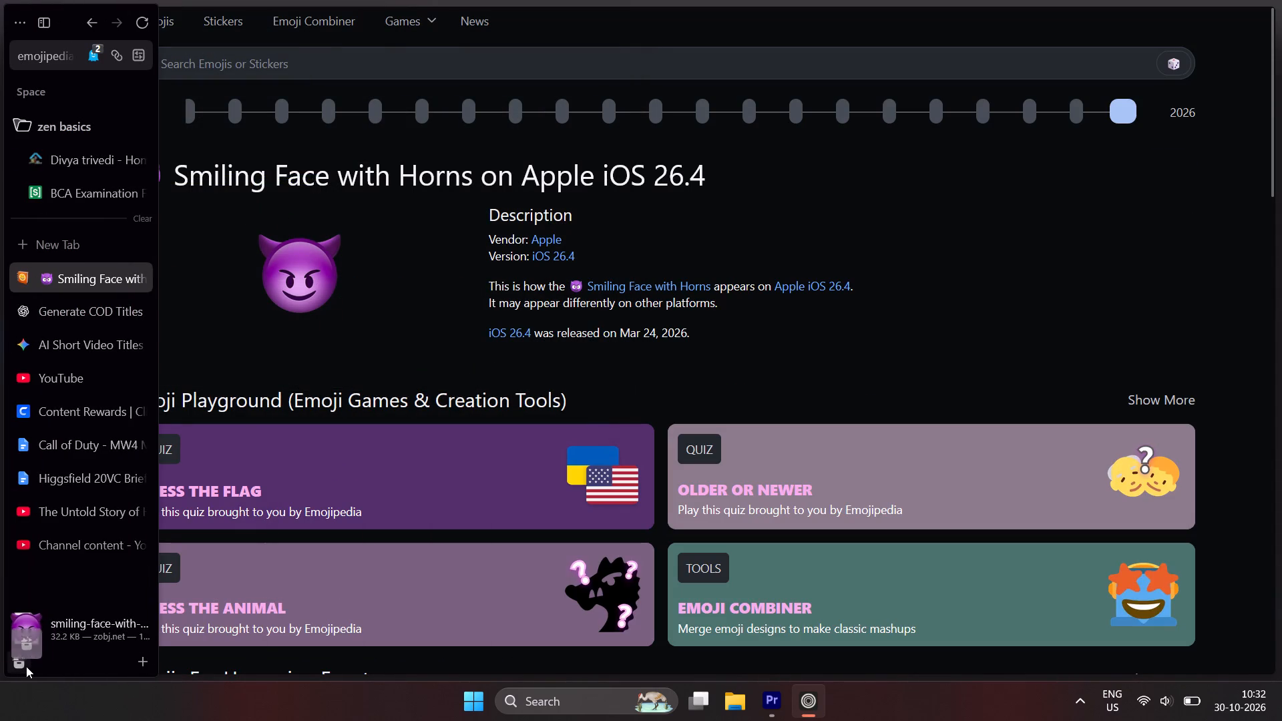
# Return to the Apple emoji list and save the Pinched Fingers: Light Skin Tone emoji image to Downloads.
pyautogui.hscroll(10, 523, 378)
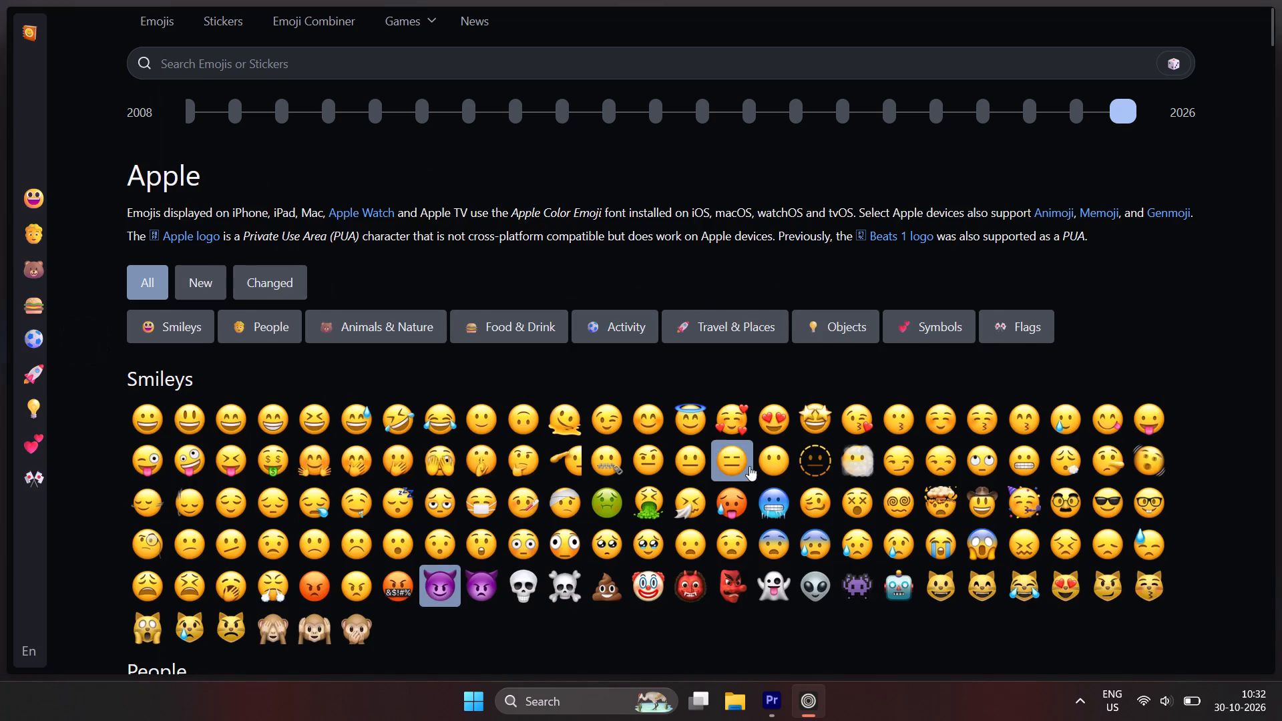
pyautogui.scroll(-3, 749, 466)
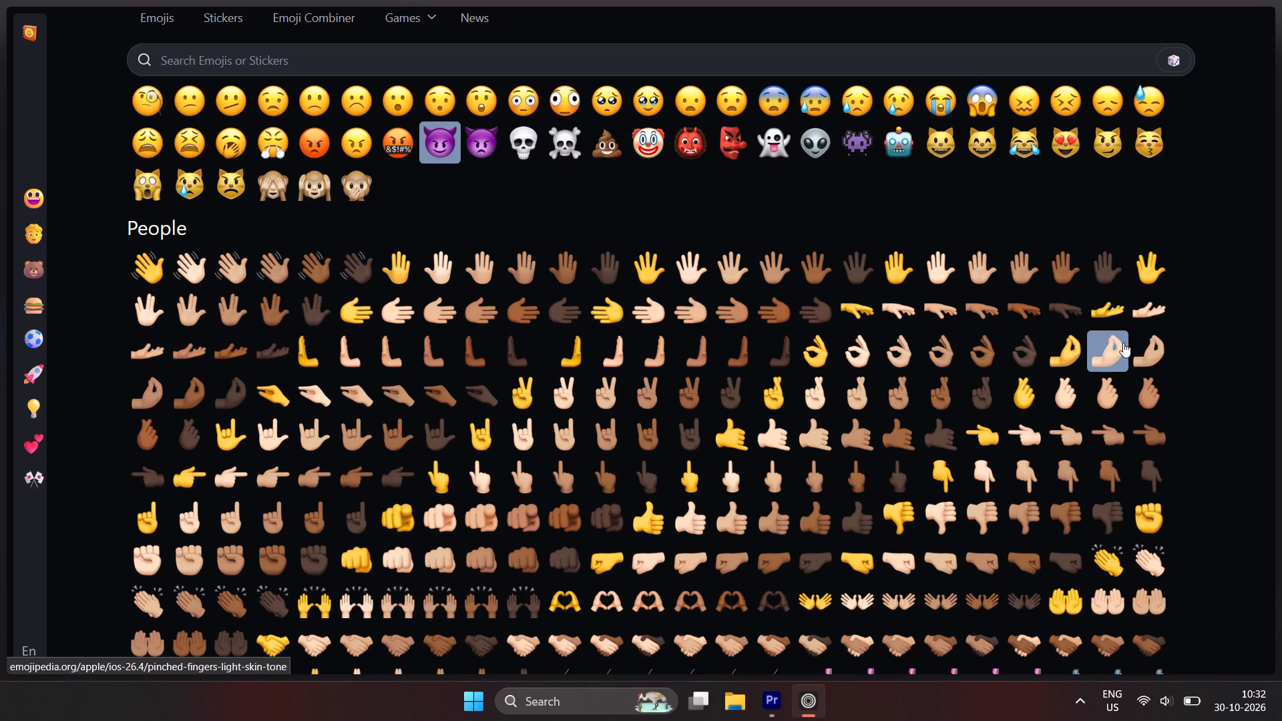
pyautogui.click(1096, 369)
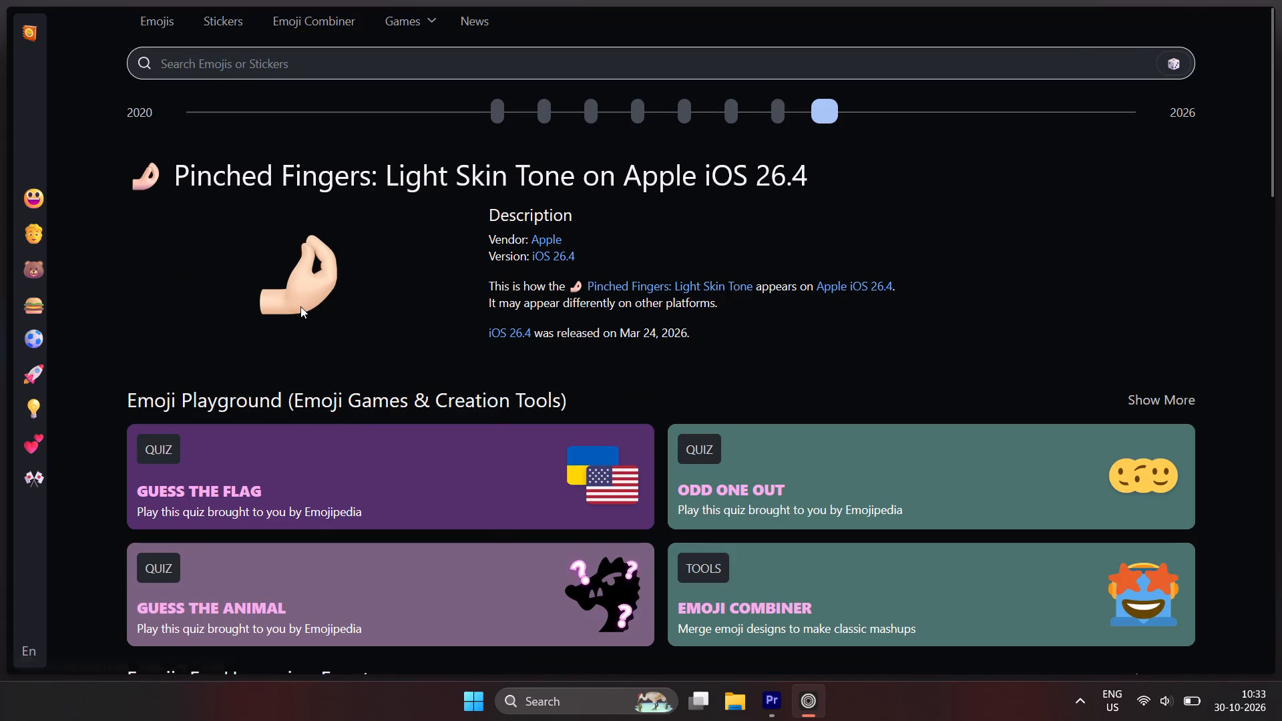
pyautogui.rightClick(300, 306)
pyautogui.click(368, 350)
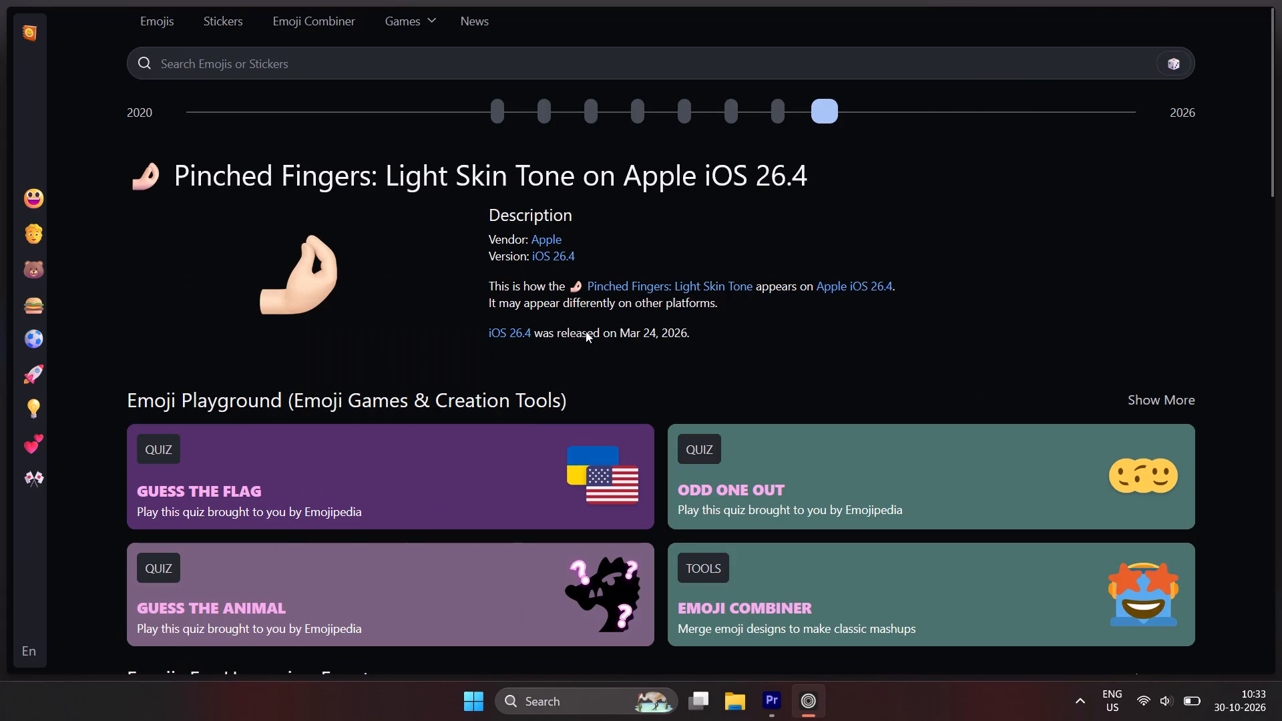
pyautogui.click(514, 369)
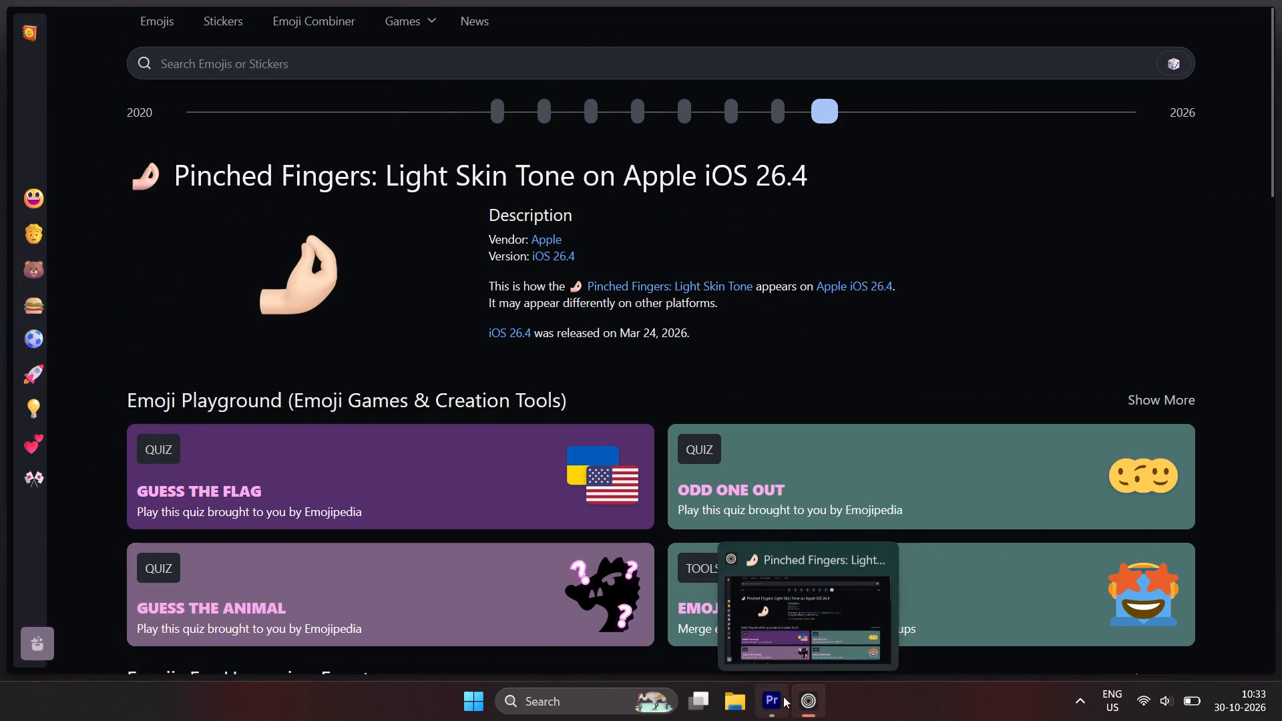
# Switch to Premiere Pro, return the playhead to the sequence start, and import both saved emoji PNGs from Downloads.
pyautogui.click(783, 696)
pyautogui.moveTo(324, 373); pyautogui.dragTo(244, 389)
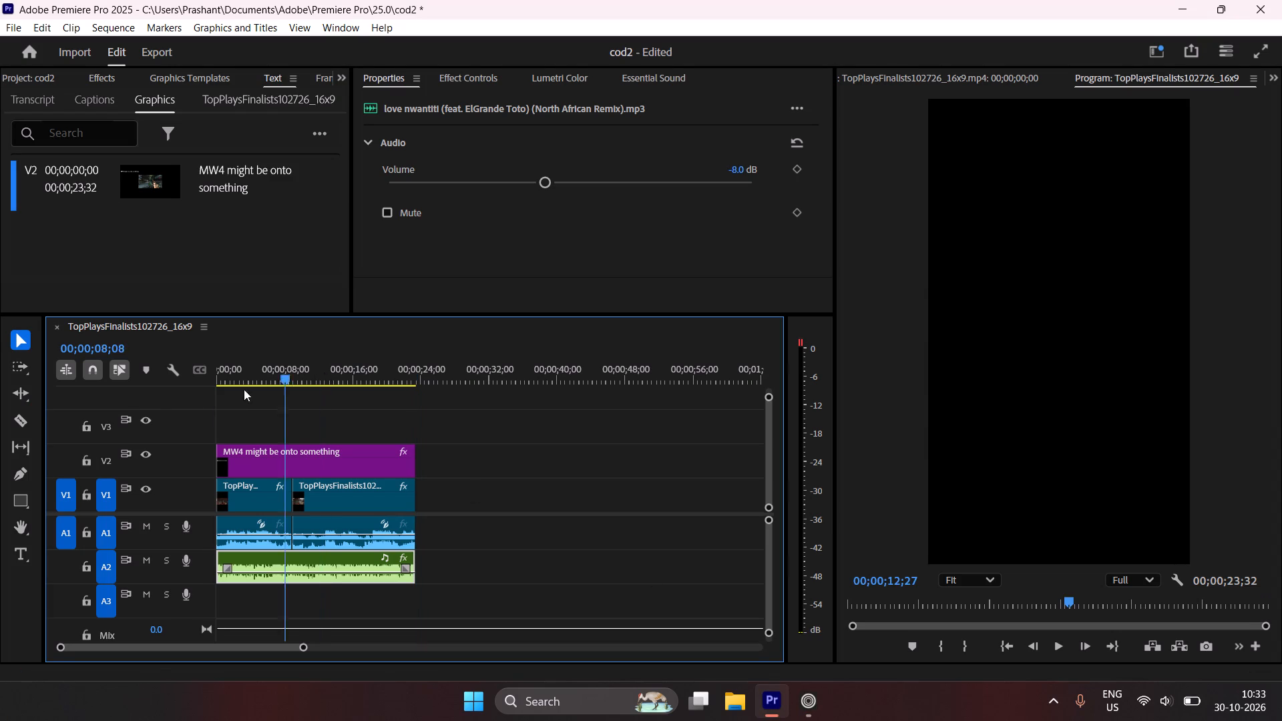
pyautogui.moveTo(244, 389); pyautogui.dragTo(174, 413)
pyautogui.hotkey('ctrl', 'i')
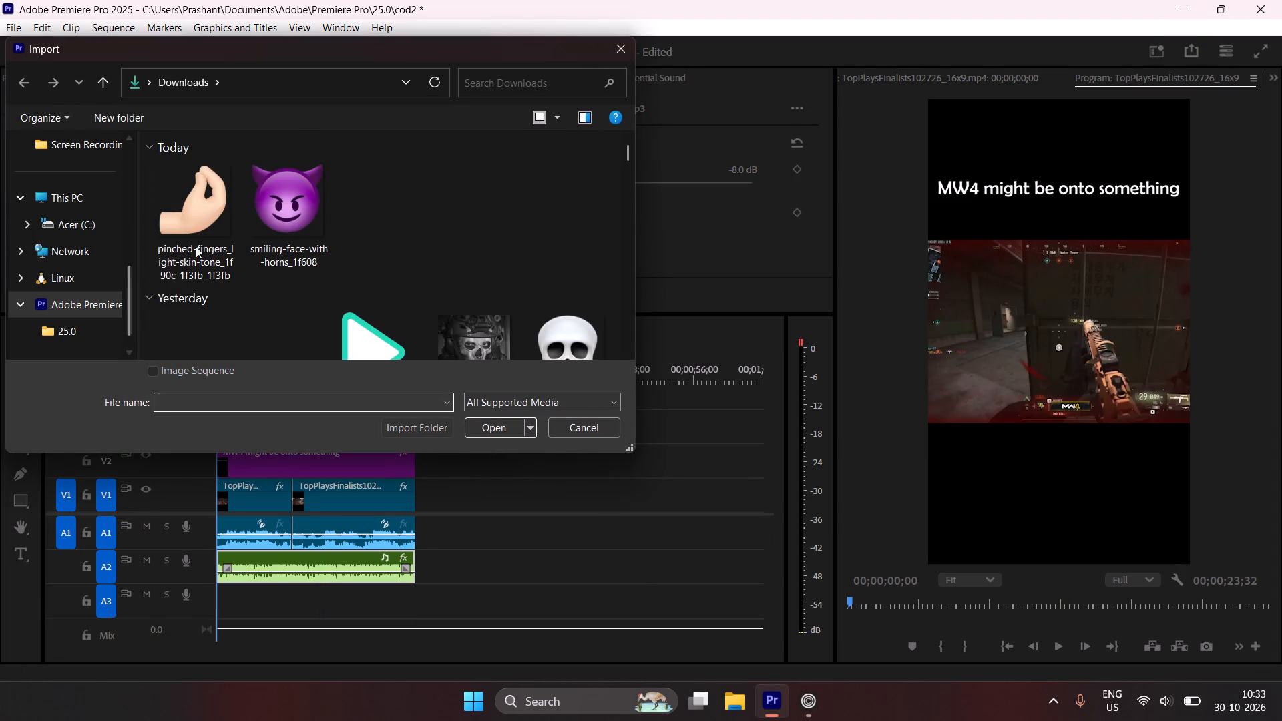
pyautogui.moveTo(373, 228); pyautogui.dragTo(170, 209)
pyautogui.click(487, 427)
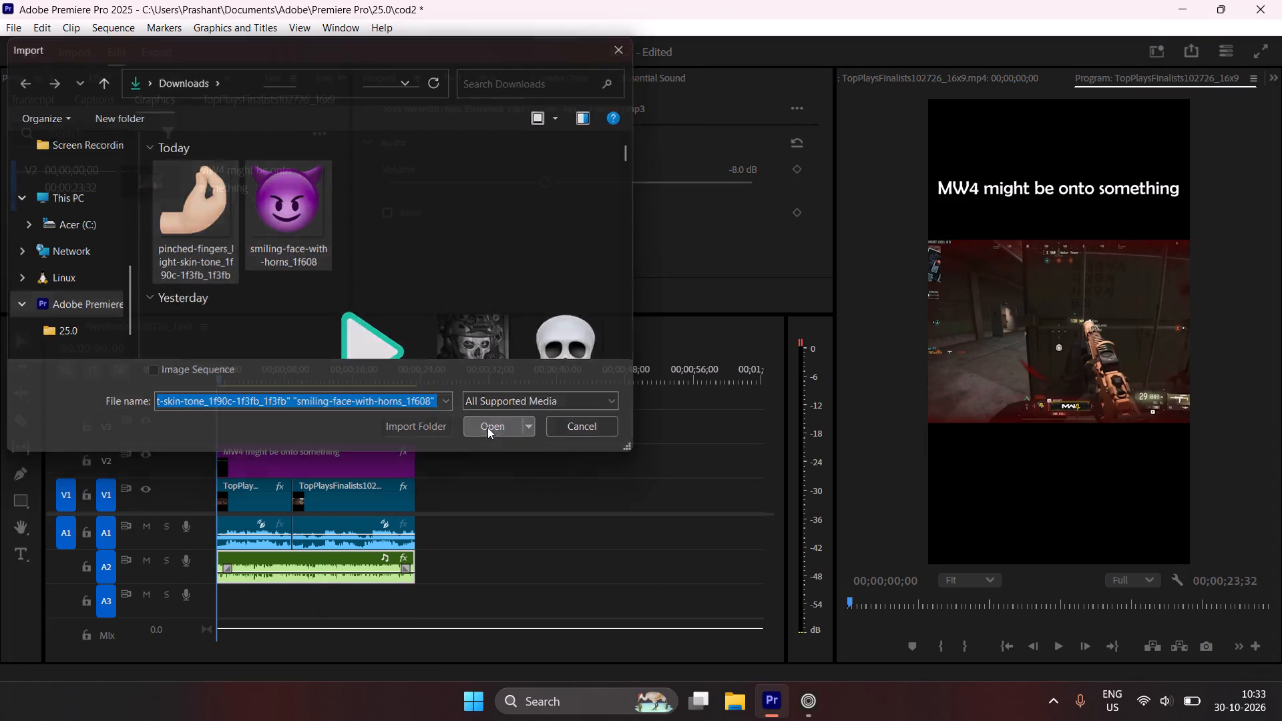
# Place the smiling-face-with-horns image on V3 at the sequence start and extend it to match the title's full length.
pyautogui.click(202, 217)
pyautogui.moveTo(85, 213); pyautogui.dragTo(197, 421)
pyautogui.moveTo(268, 429); pyautogui.dragTo(423, 443)
pyautogui.click(367, 393)
pyautogui.moveTo(367, 393); pyautogui.dragTo(349, 396)
# Position the smiling-face-with-horns clip just below the title at X 535, Y 460.
pyautogui.click(352, 433)
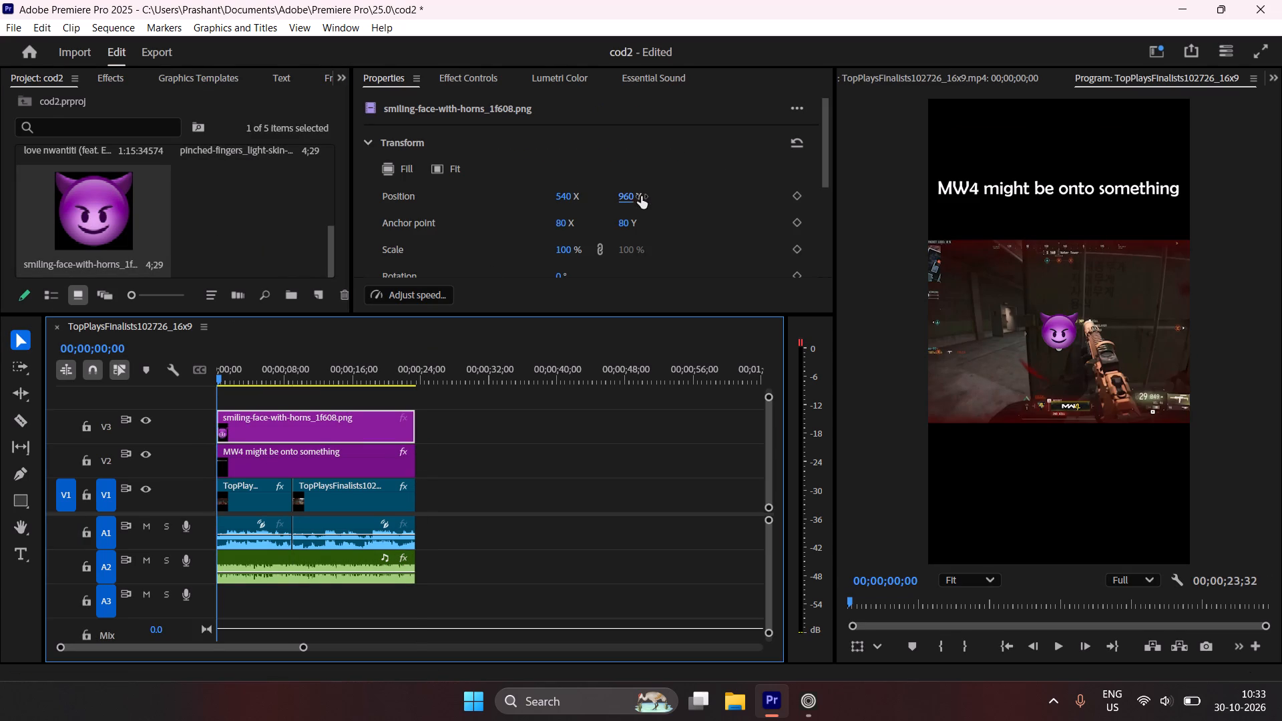
pyautogui.moveTo(632, 196); pyautogui.dragTo(266, 217)
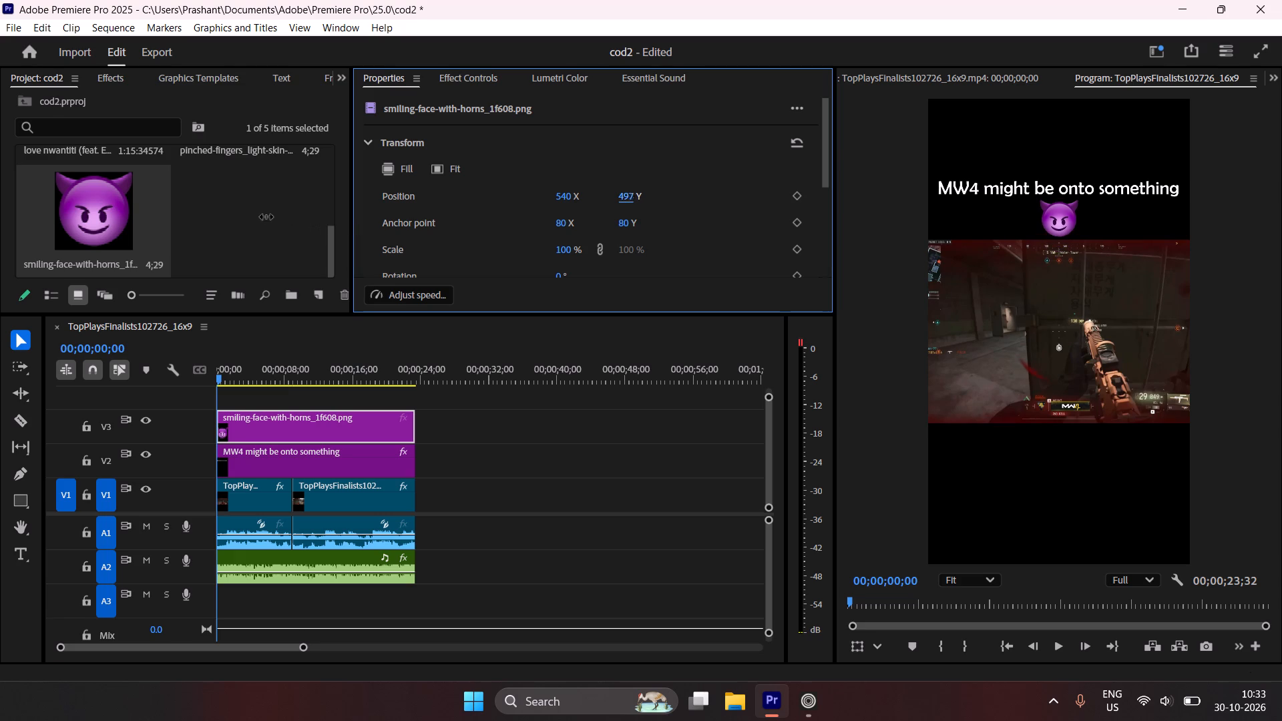
pyautogui.moveTo(266, 217); pyautogui.dragTo(262, 214)
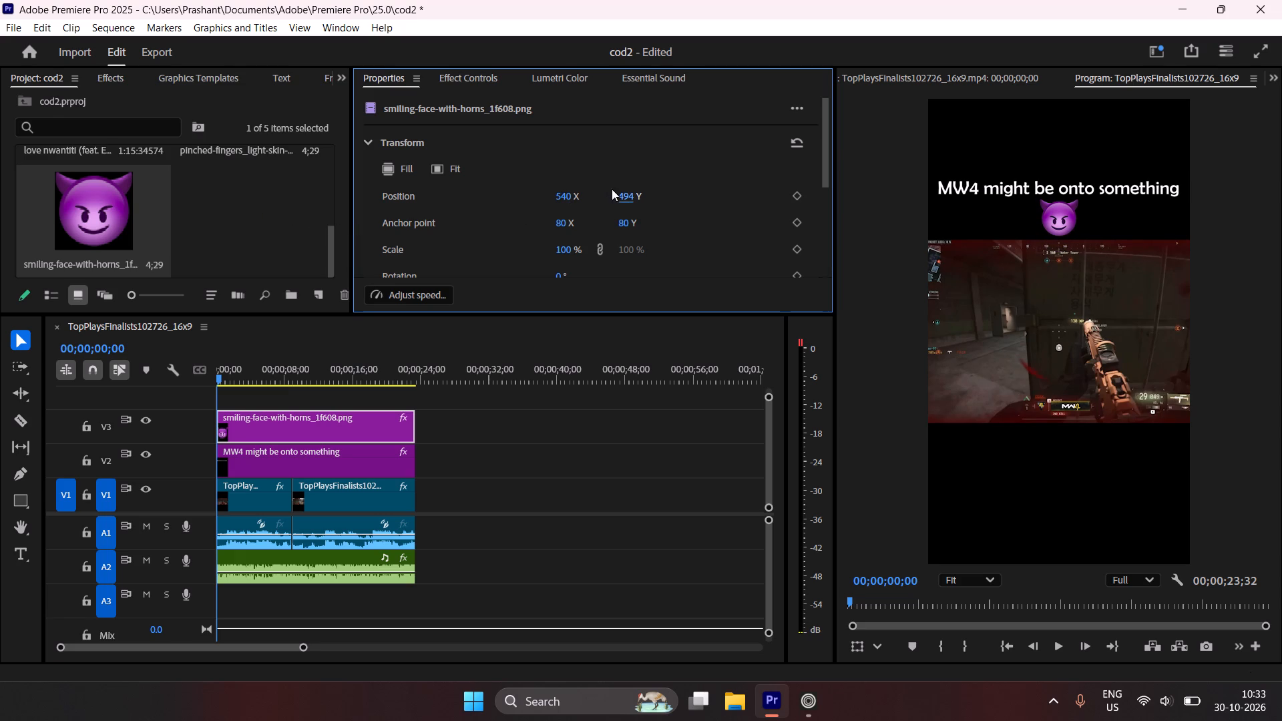
pyautogui.moveTo(622, 198); pyautogui.dragTo(596, 204)
pyautogui.moveTo(565, 196); pyautogui.dragTo(527, 223)
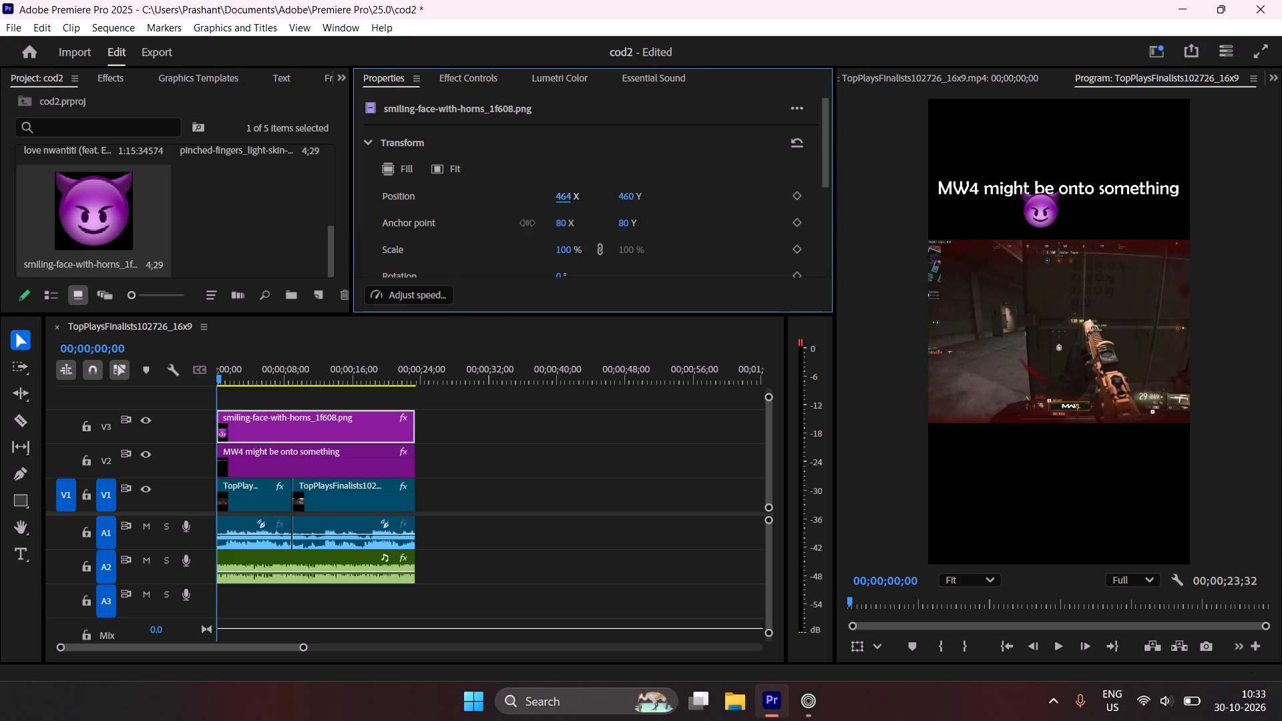
pyautogui.moveTo(527, 223); pyautogui.dragTo(585, 222)
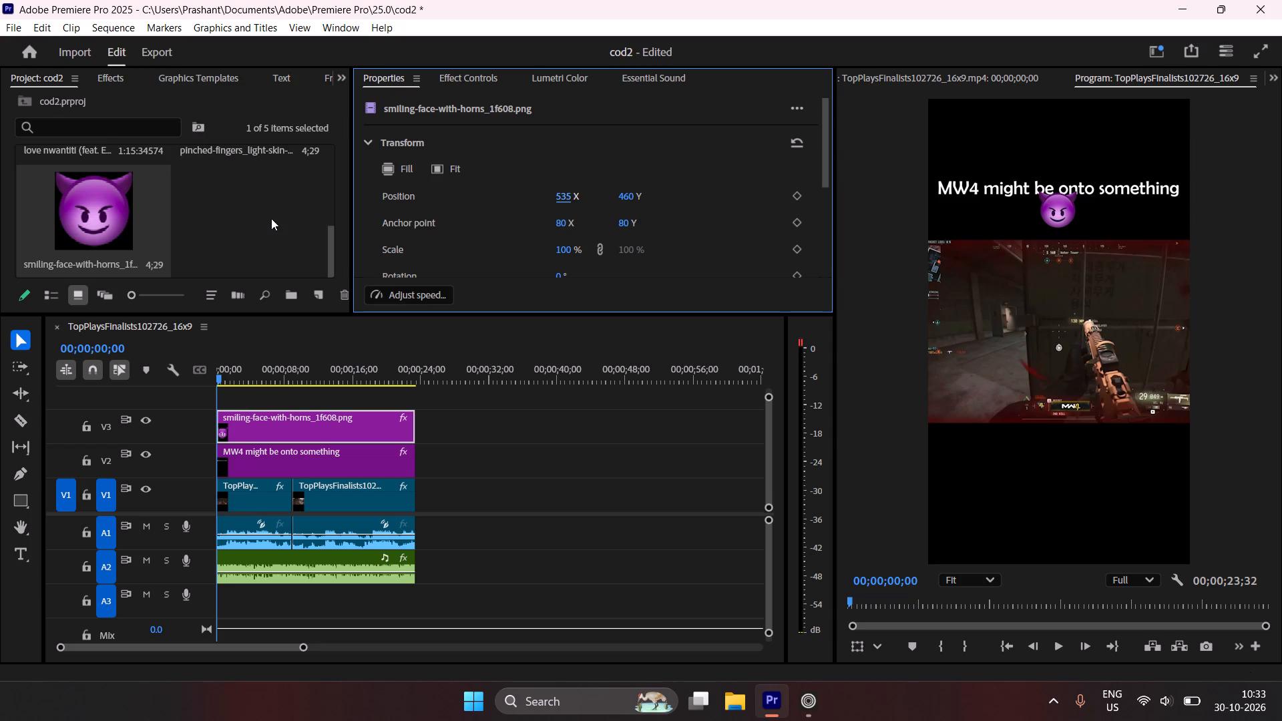
# Place the pinched-fingers image on V4 at the sequence start and extend it to match the full length of the other clips.
pyautogui.scroll(-1, 271, 218)
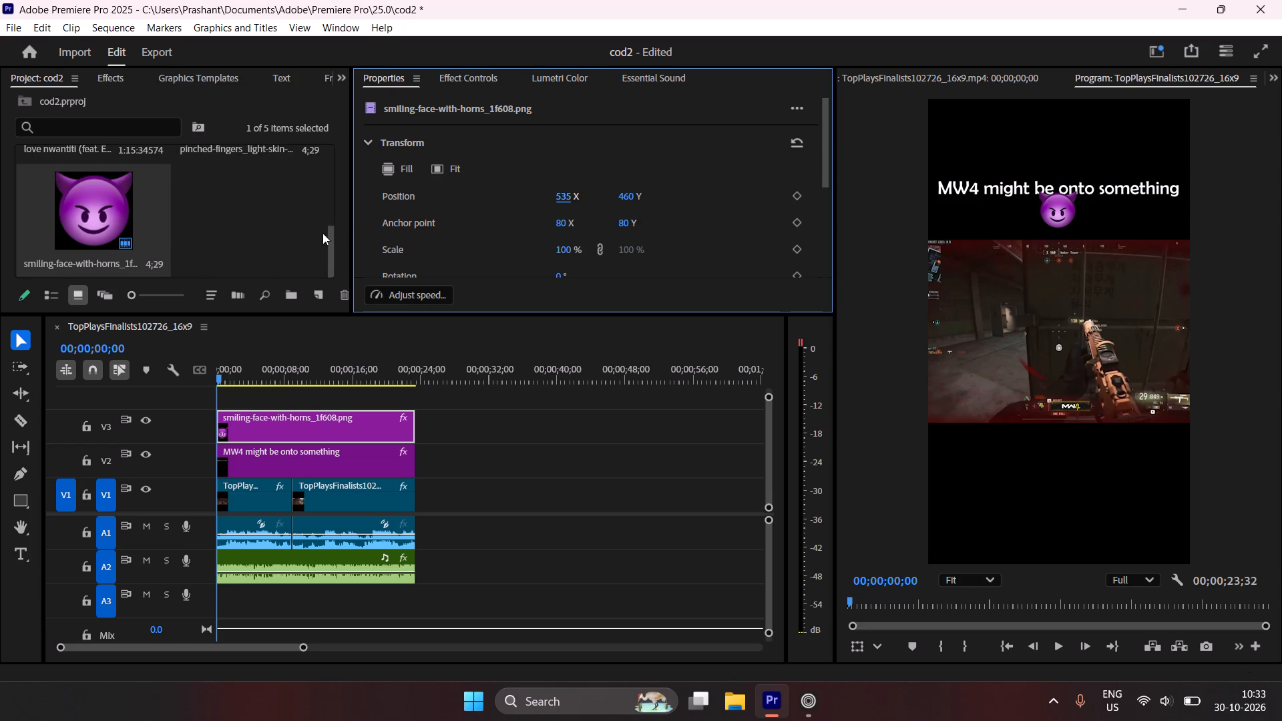
pyautogui.moveTo(330, 234); pyautogui.dragTo(330, 214)
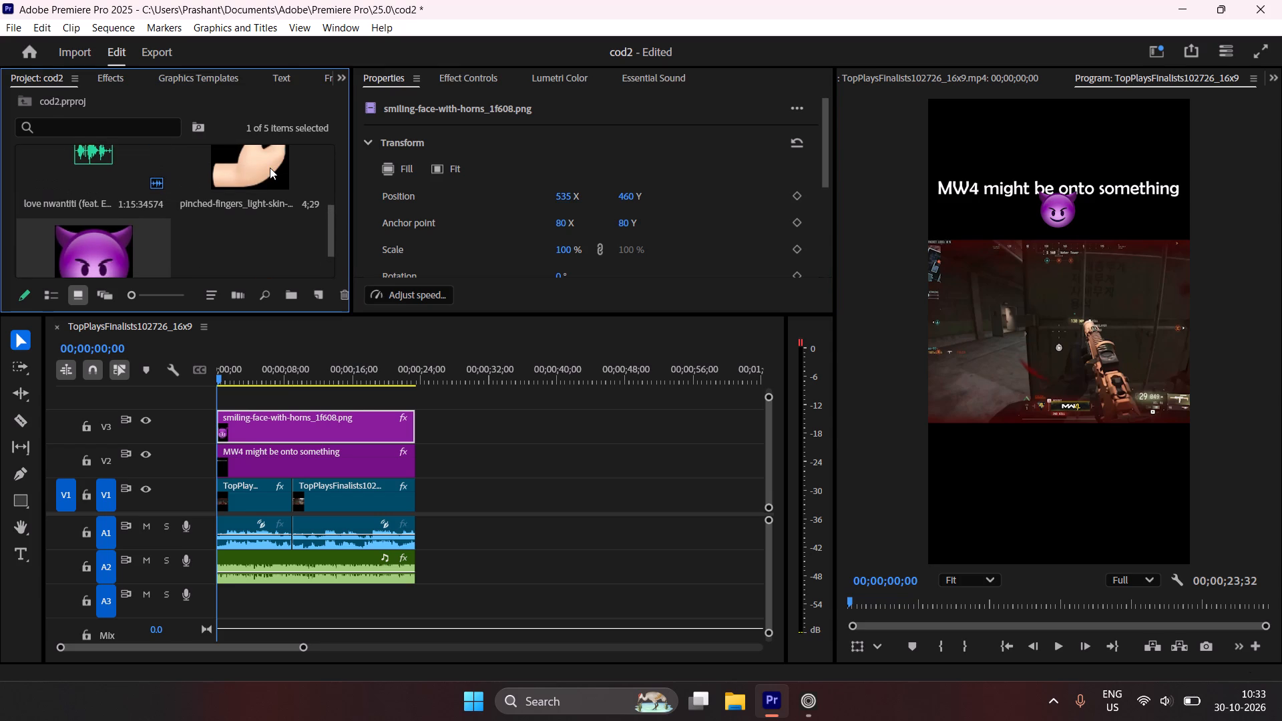
pyautogui.moveTo(270, 168); pyautogui.dragTo(202, 400)
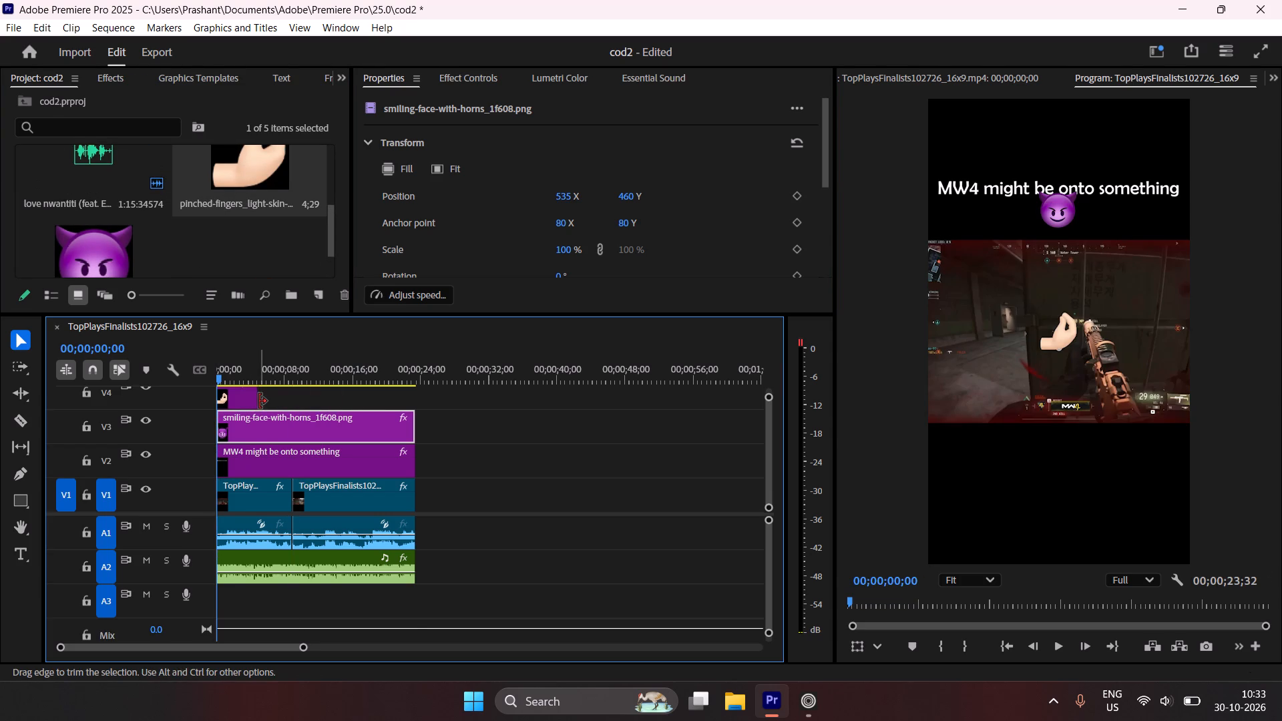
pyautogui.moveTo(259, 401); pyautogui.dragTo(419, 394)
# Position the pinched-fingers clip beside the horned face at X 697, Y 460 and scale it to 78%.
pyautogui.moveTo(373, 367); pyautogui.dragTo(368, 367)
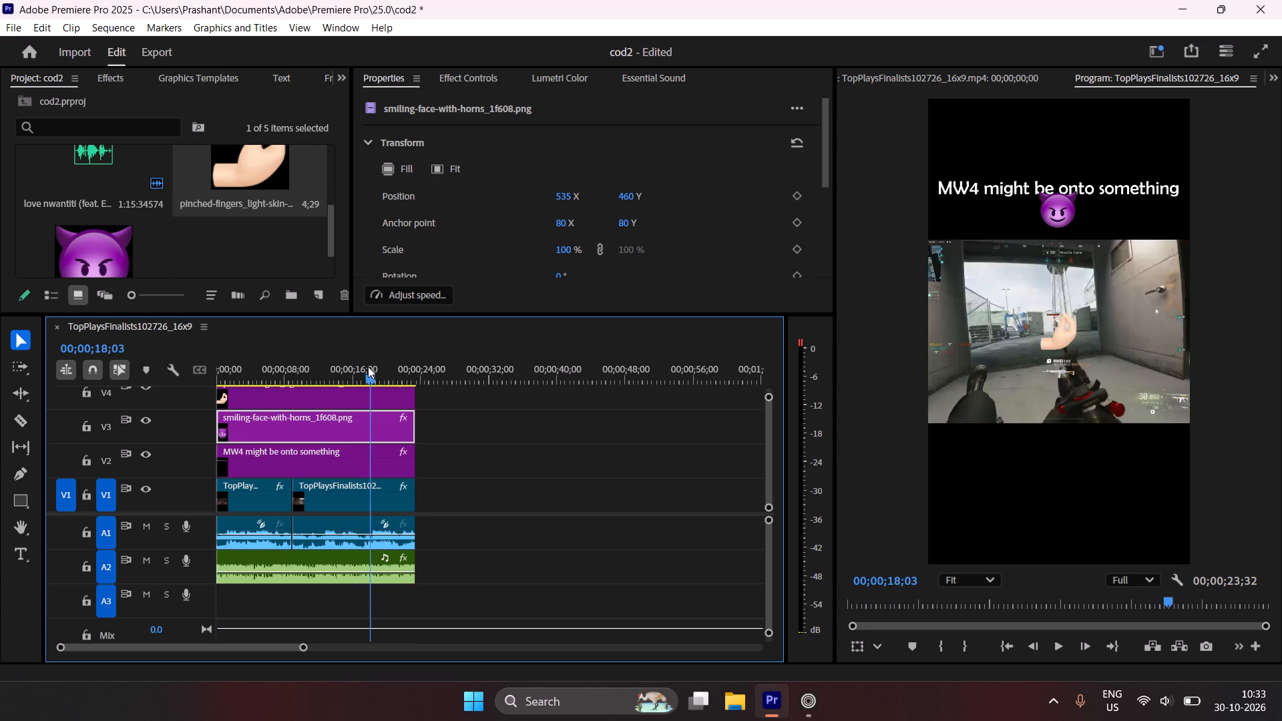
pyautogui.moveTo(368, 367); pyautogui.dragTo(363, 368)
pyautogui.click(358, 391)
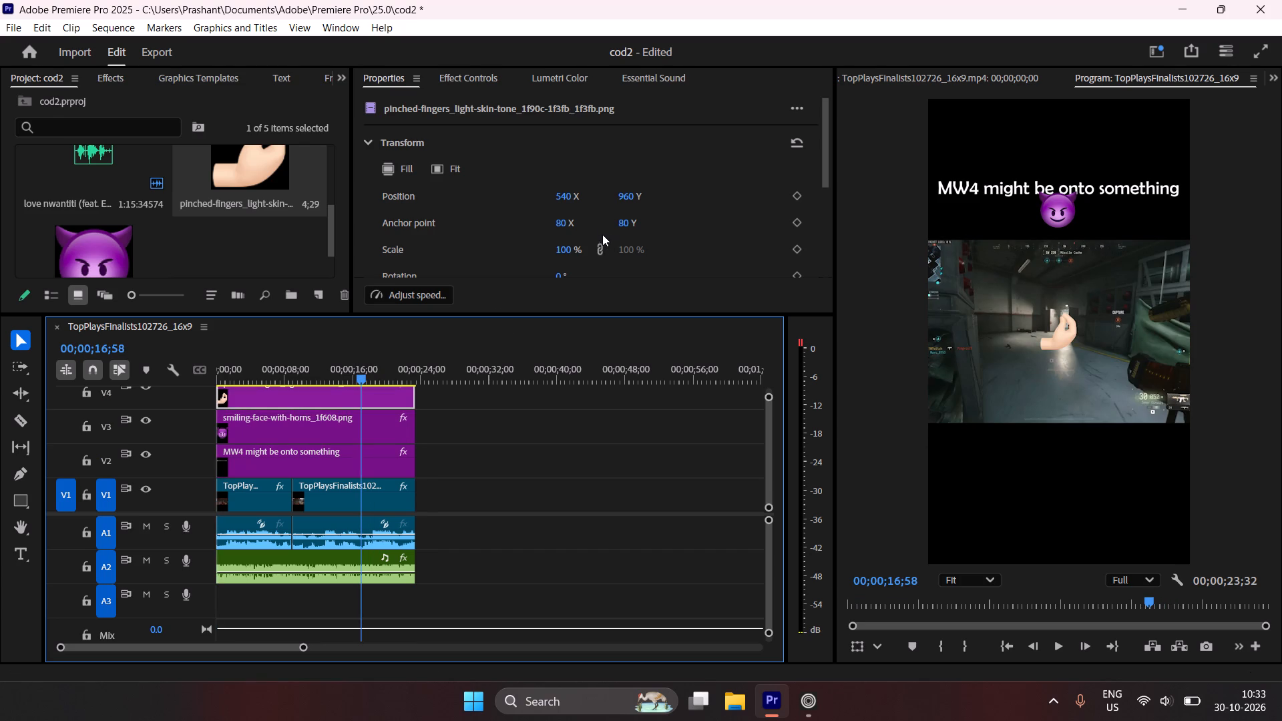
pyautogui.moveTo(625, 199); pyautogui.dragTo(351, 197)
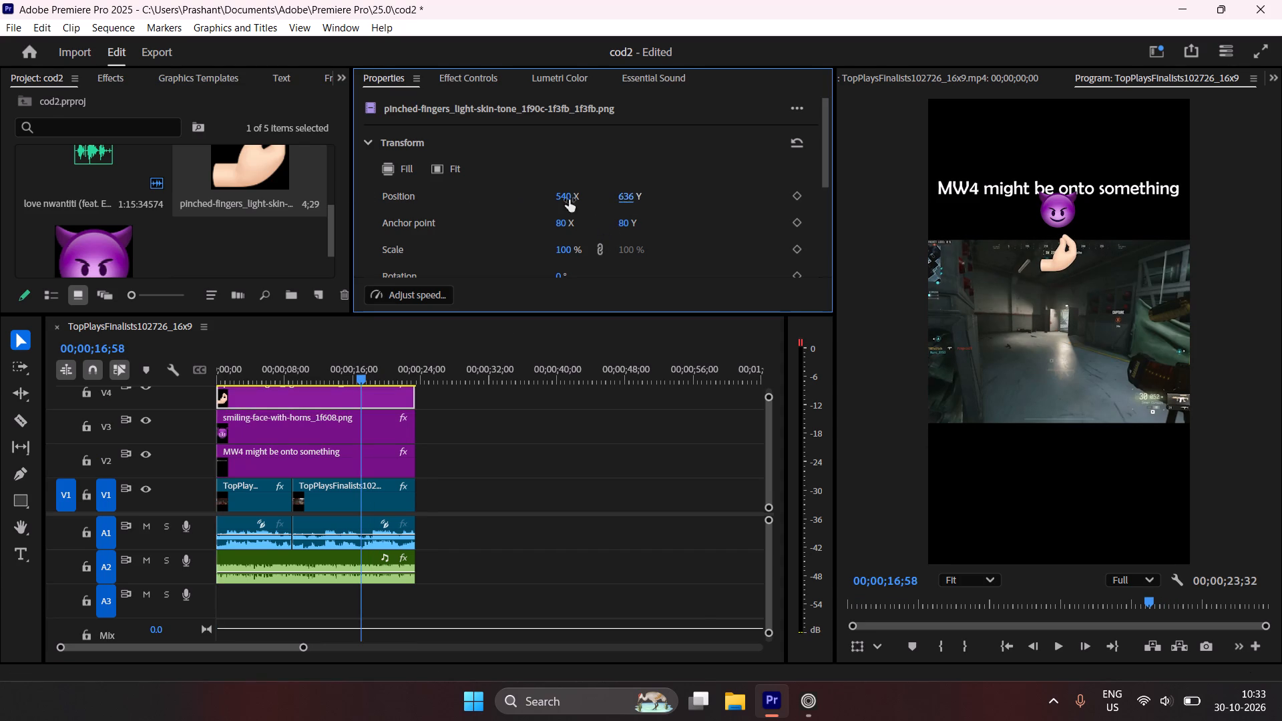
pyautogui.moveTo(630, 199); pyautogui.dragTo(433, 173)
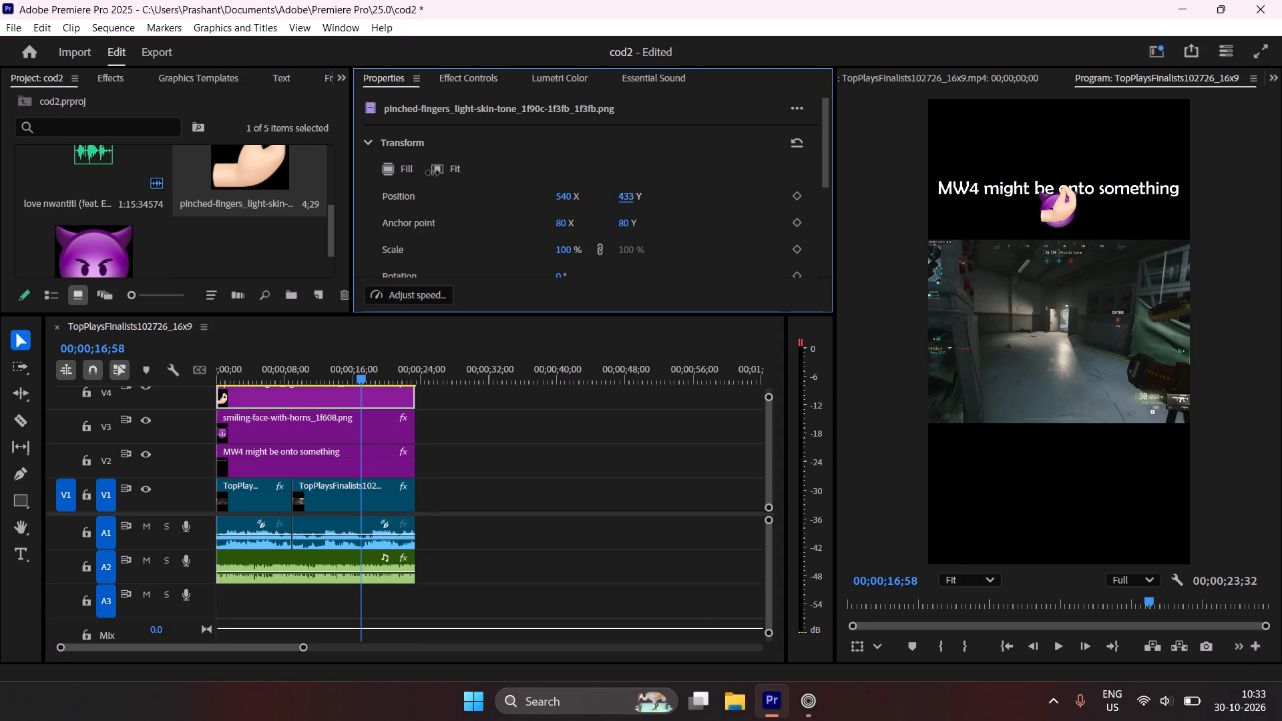
pyautogui.moveTo(433, 173); pyautogui.dragTo(455, 173)
pyautogui.moveTo(566, 196); pyautogui.dragTo(703, 202)
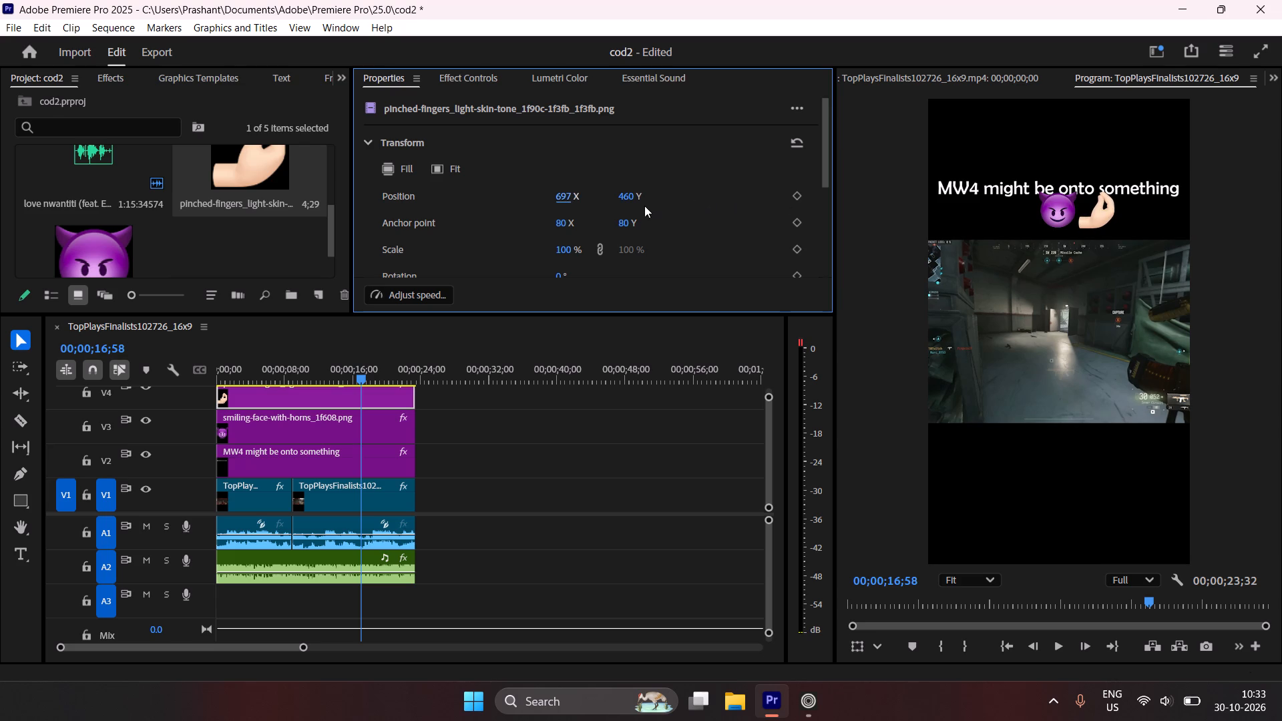
pyautogui.moveTo(574, 248); pyautogui.dragTo(560, 252)
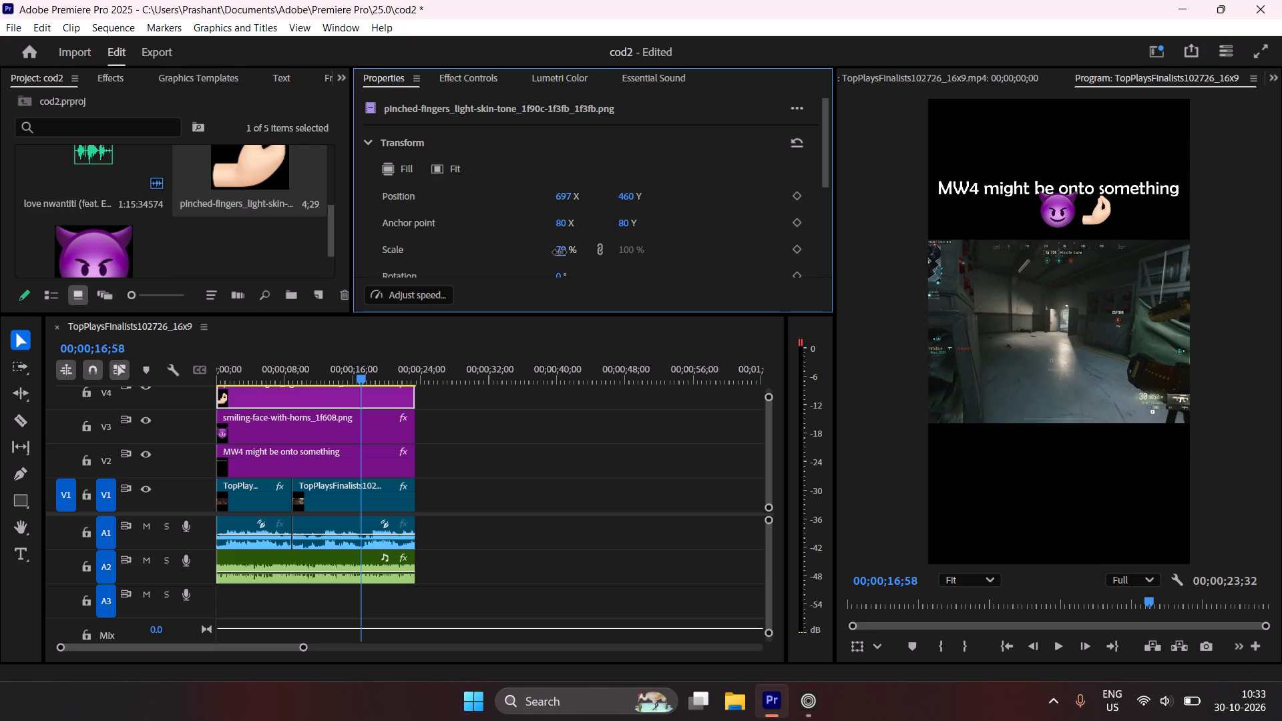
pyautogui.moveTo(560, 252); pyautogui.dragTo(560, 253)
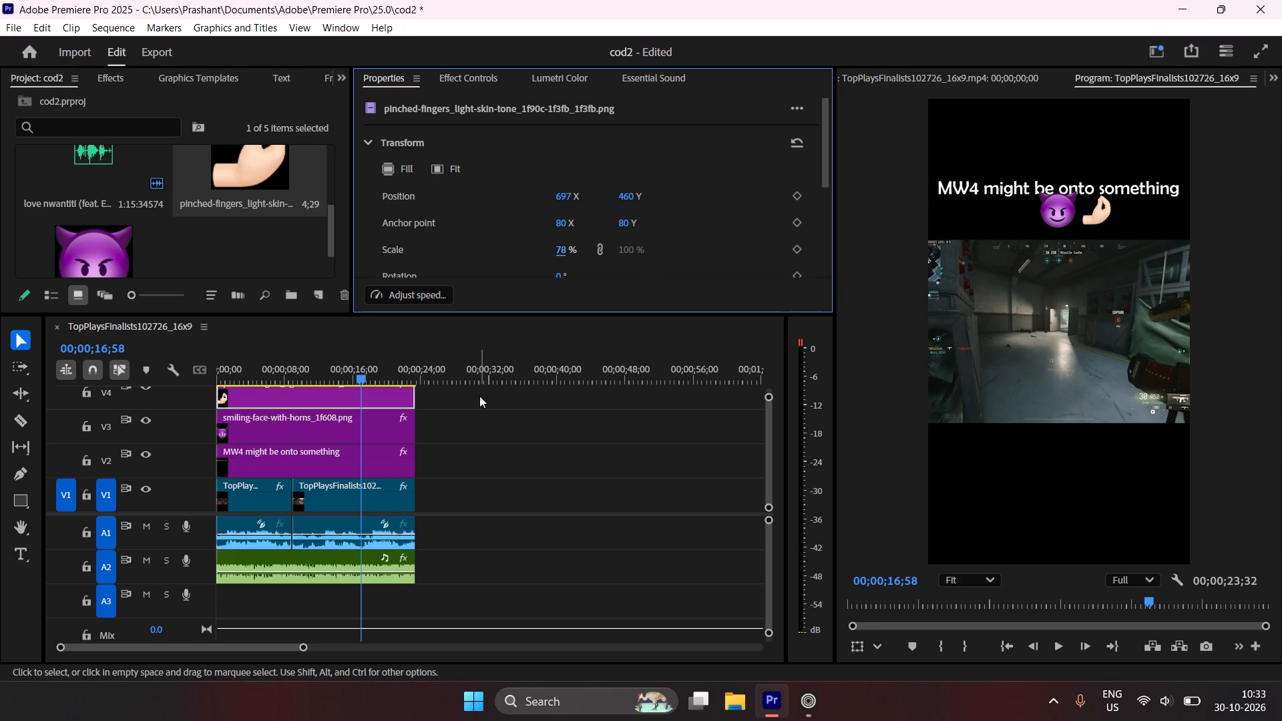
# Select both emoji clips and shift them together slightly left so the pair sits more centred beneath the title.
pyautogui.keyDown('shift'); pyautogui.click(341, 424); pyautogui.keyUp('shift')
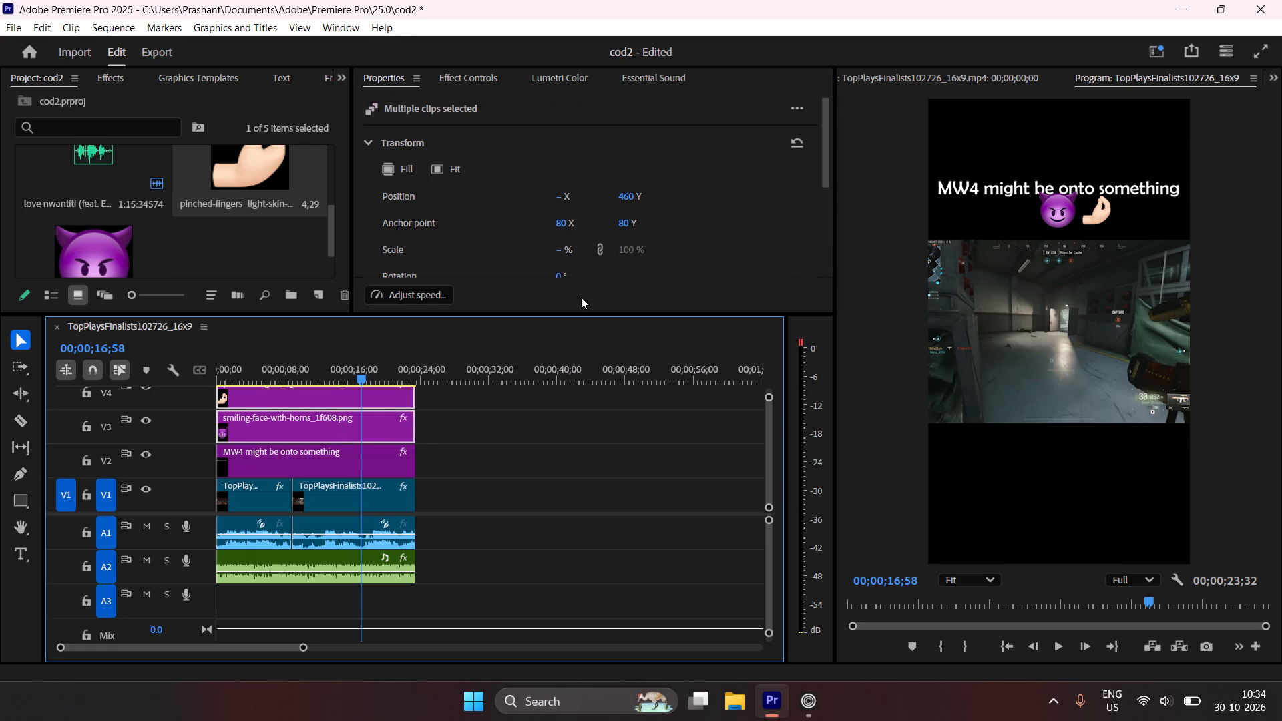
pyautogui.moveTo(562, 196); pyautogui.dragTo(542, 213)
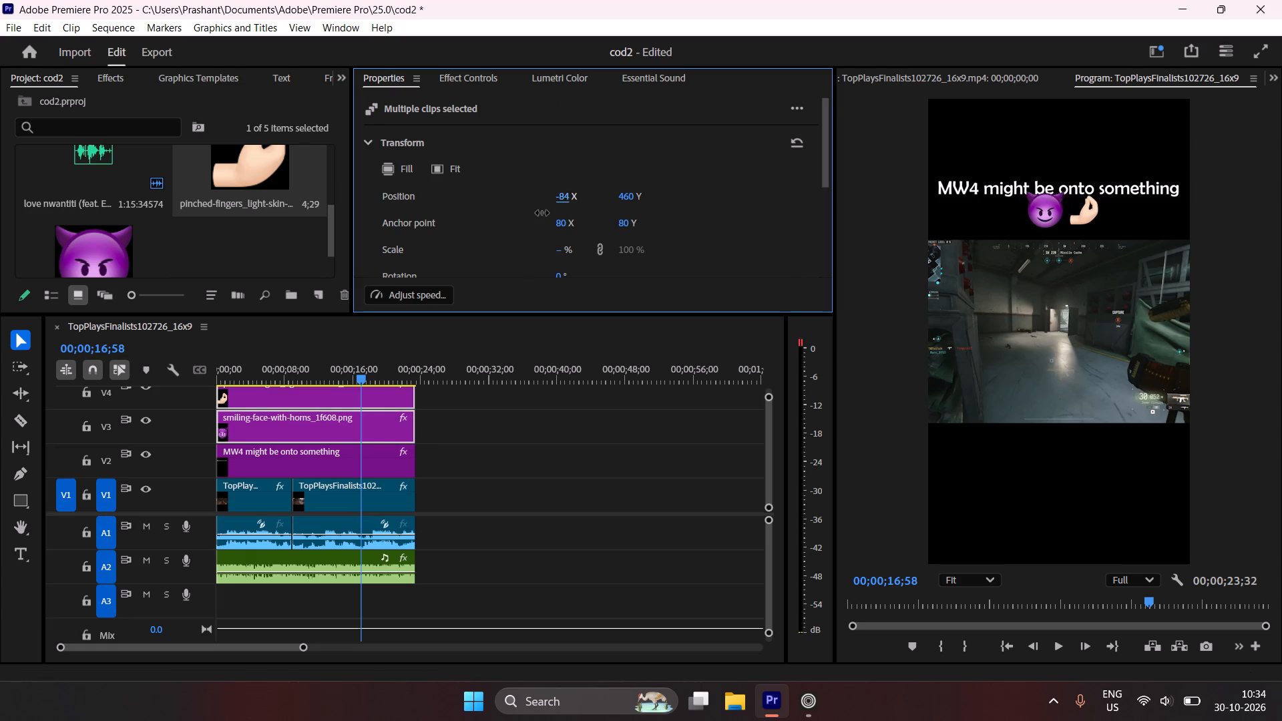
pyautogui.moveTo(542, 213); pyautogui.dragTo(554, 217)
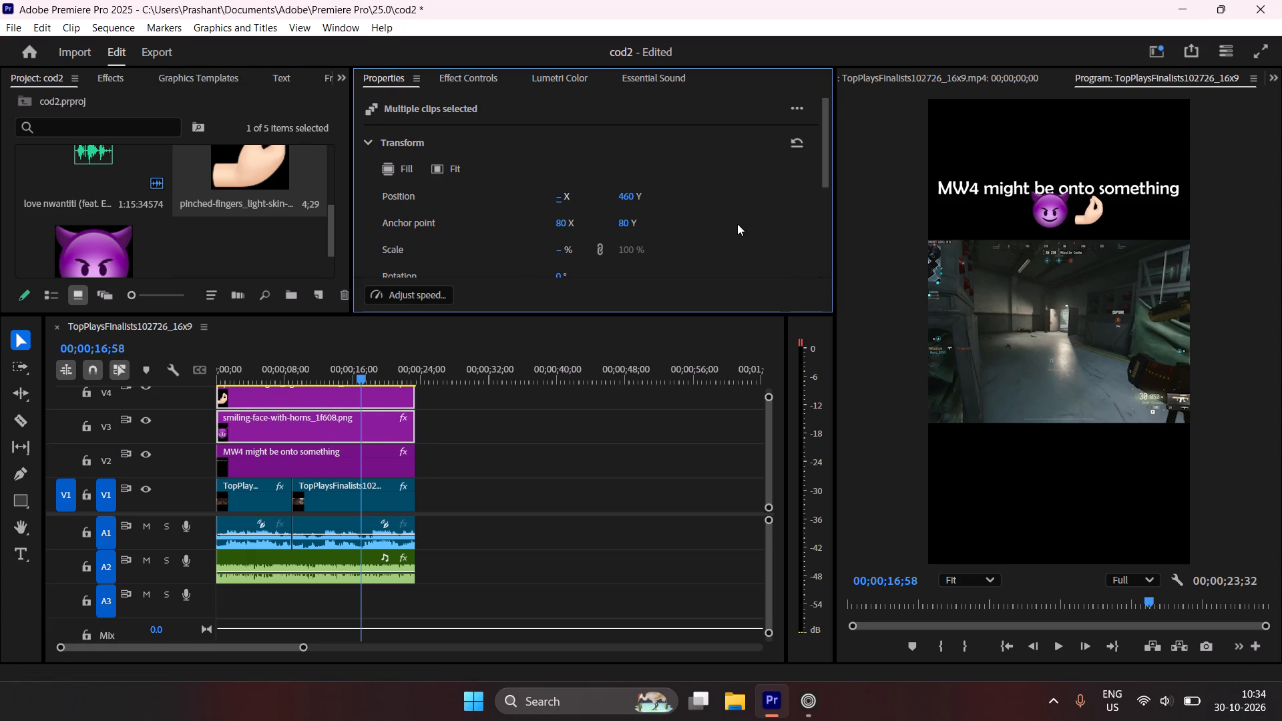
pyautogui.scroll(-2, 737, 224)
pyautogui.scroll(4, 737, 224)
pyautogui.scroll(-7, 737, 224)
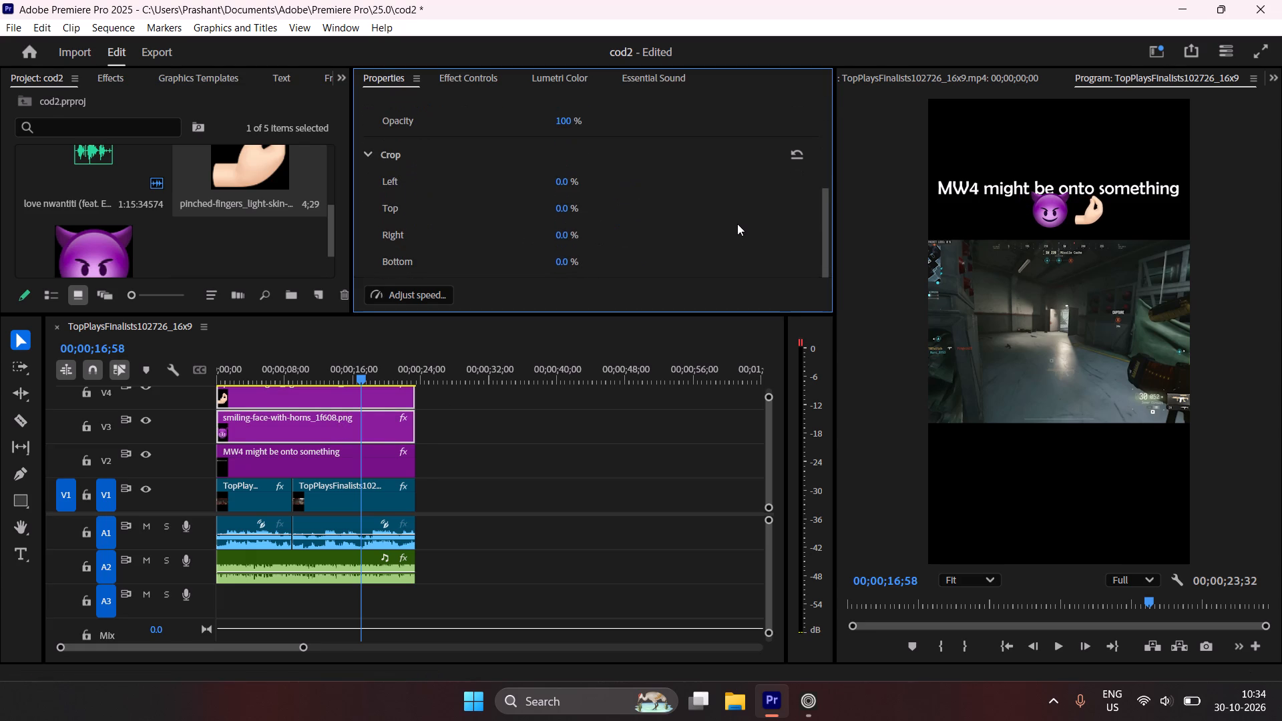
# Raise the MW4 title clip to Y 914 so it clears the emojis beneath it.
pyautogui.click(570, 465)
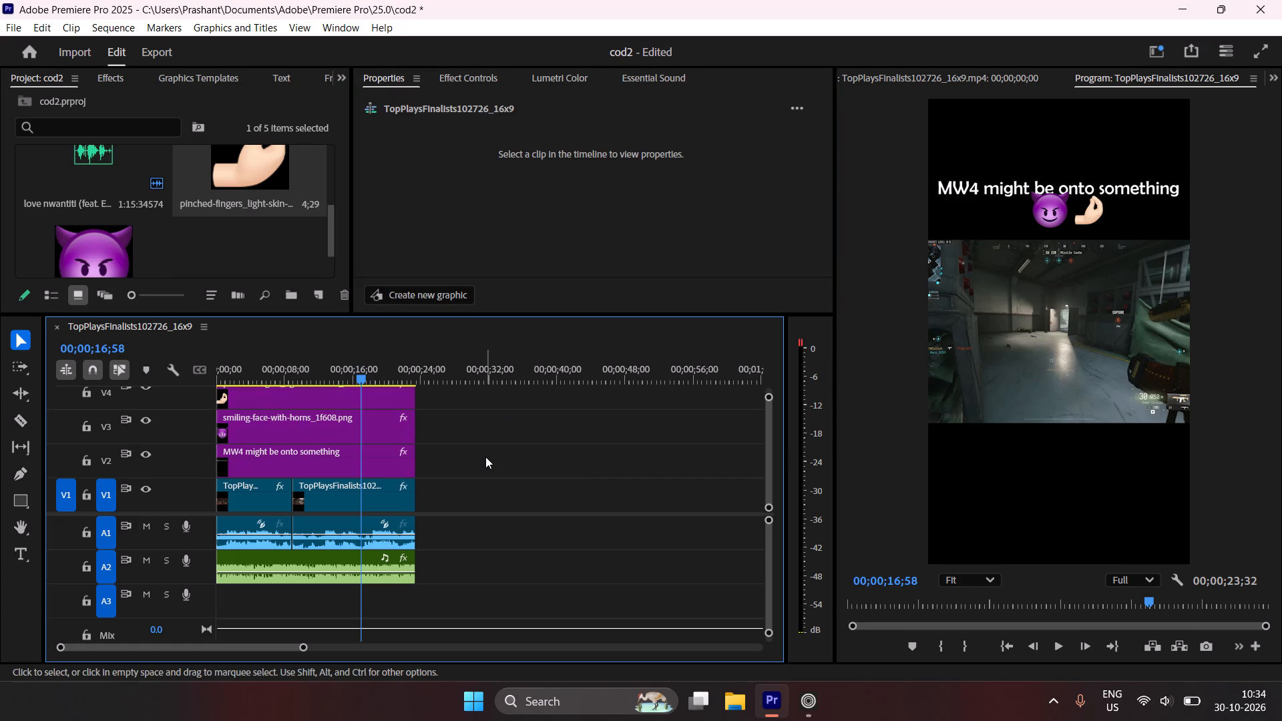
pyautogui.scroll(2, 485, 457)
pyautogui.click(304, 457)
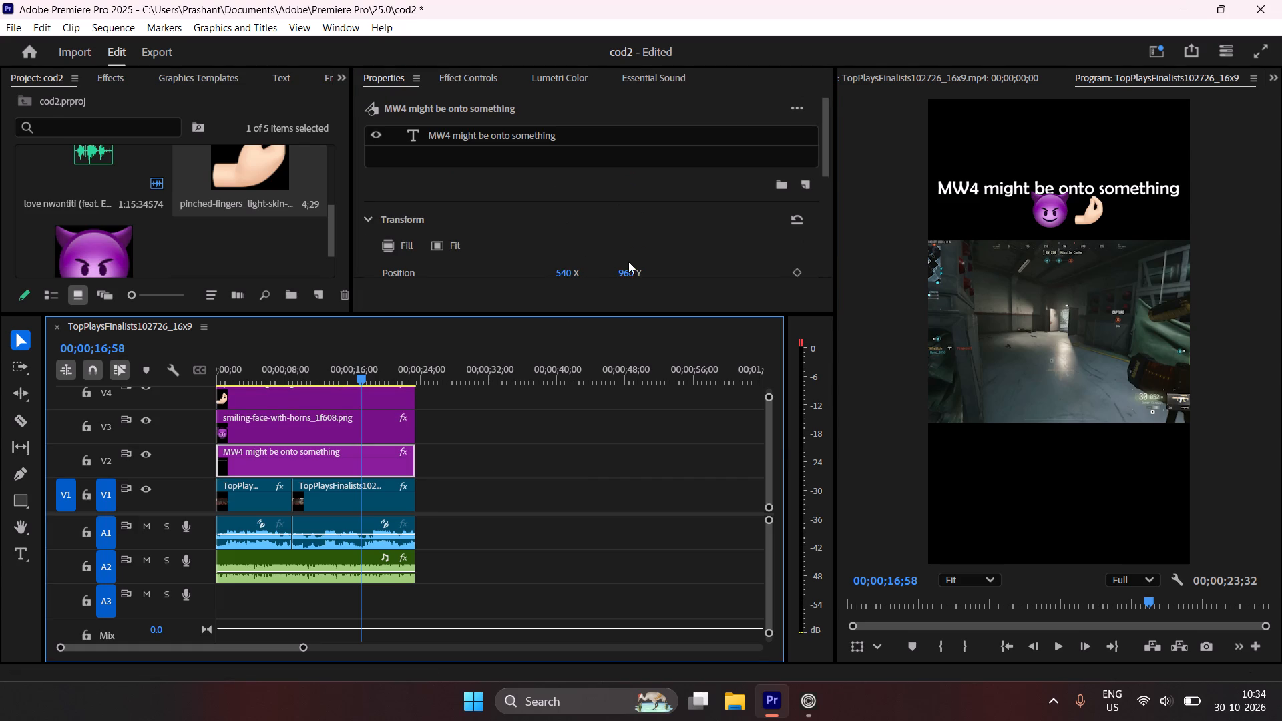
pyautogui.moveTo(630, 272); pyautogui.dragTo(590, 270)
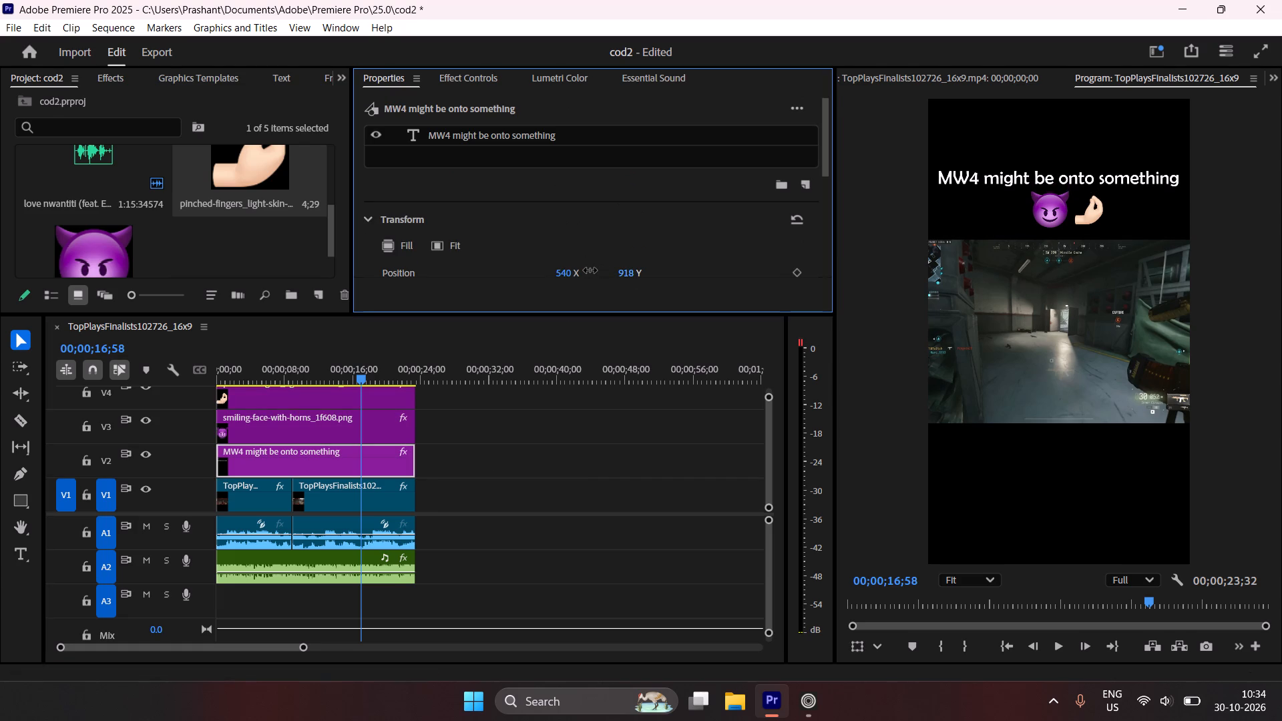
pyautogui.moveTo(590, 270); pyautogui.dragTo(586, 269)
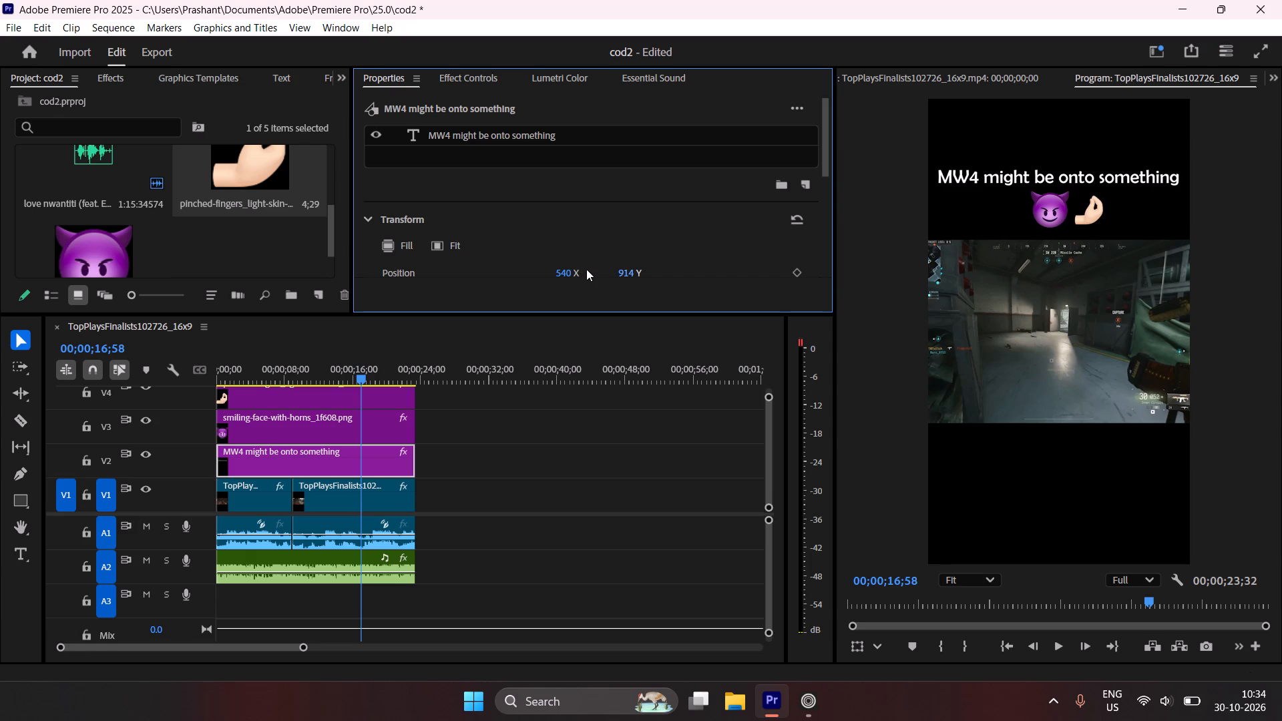
# Import the fire emoji image fire_1f525.png from the Downloads folder into the project.
pyautogui.hotkey('ctrl', 'i')
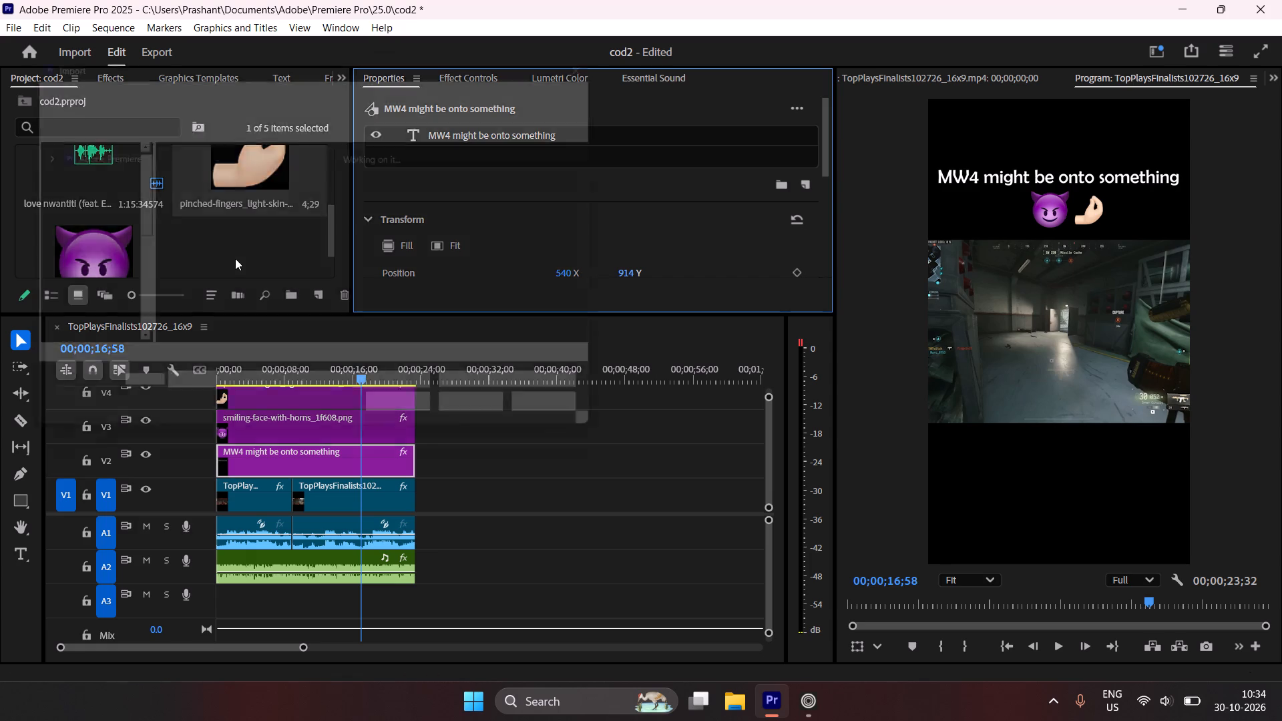
pyautogui.click(74, 228)
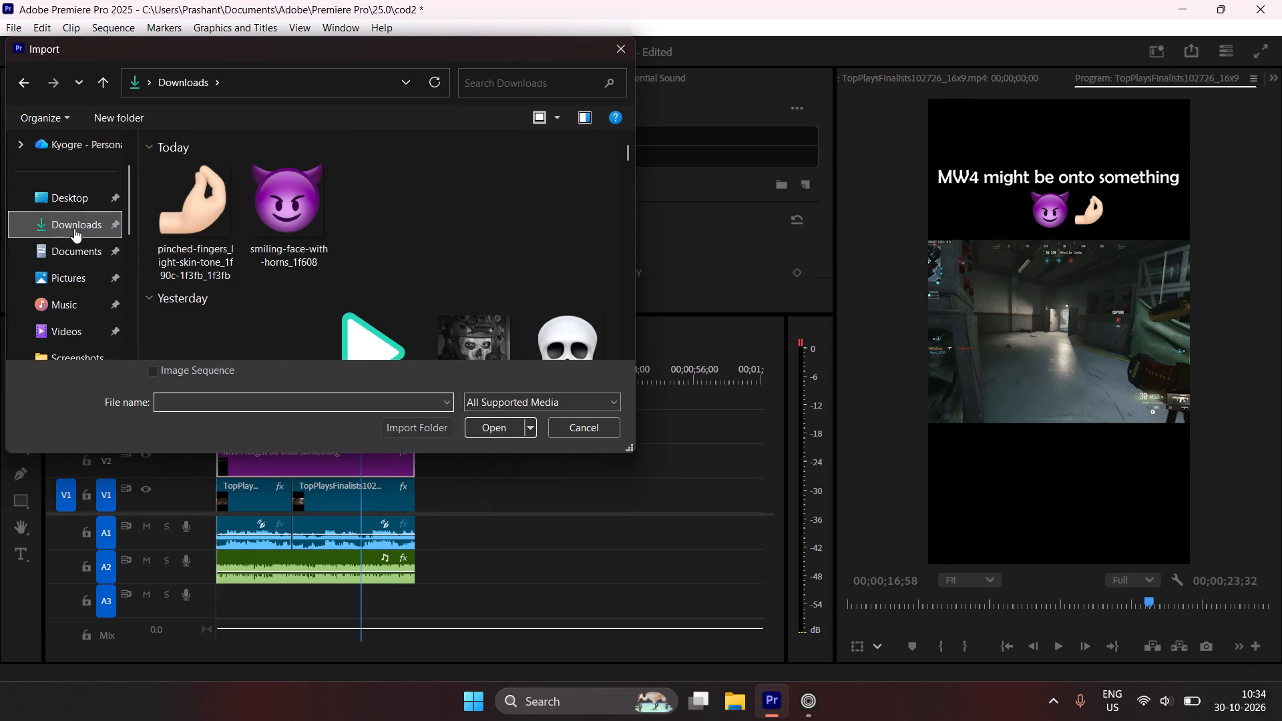
pyautogui.scroll(-3, 364, 266)
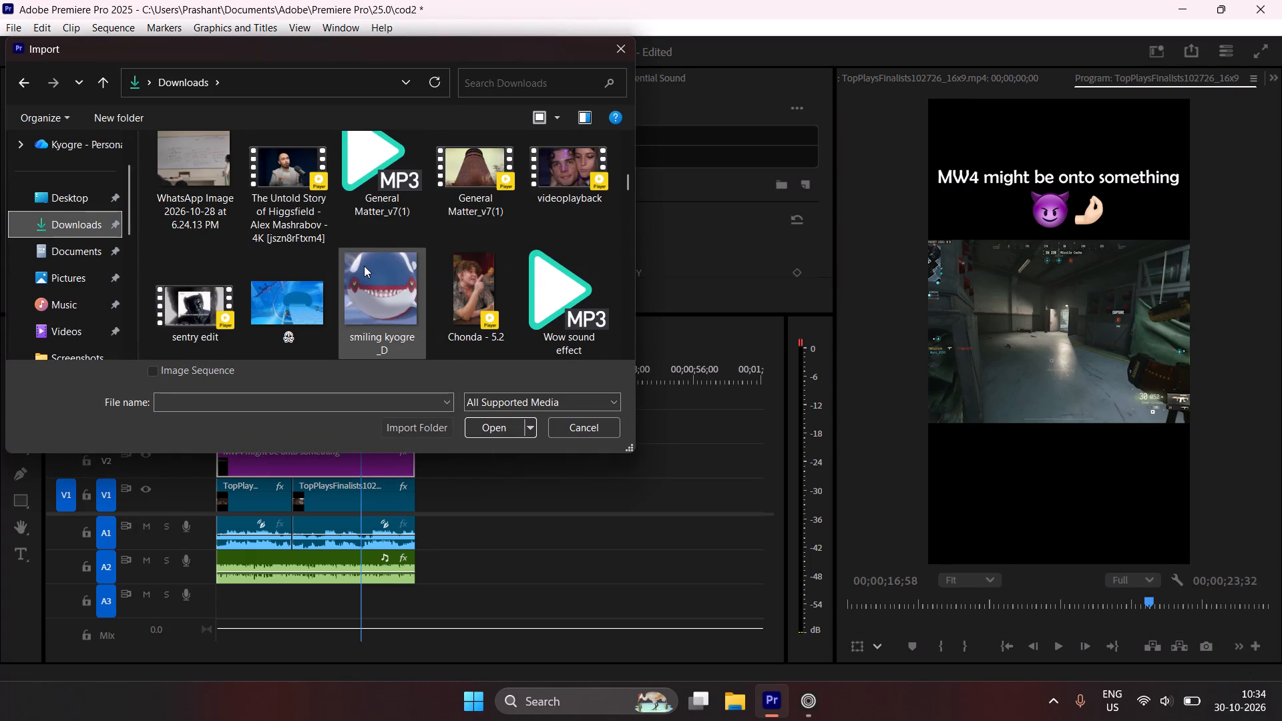
pyautogui.scroll(-1, 364, 266)
pyautogui.doubleClick(569, 267)
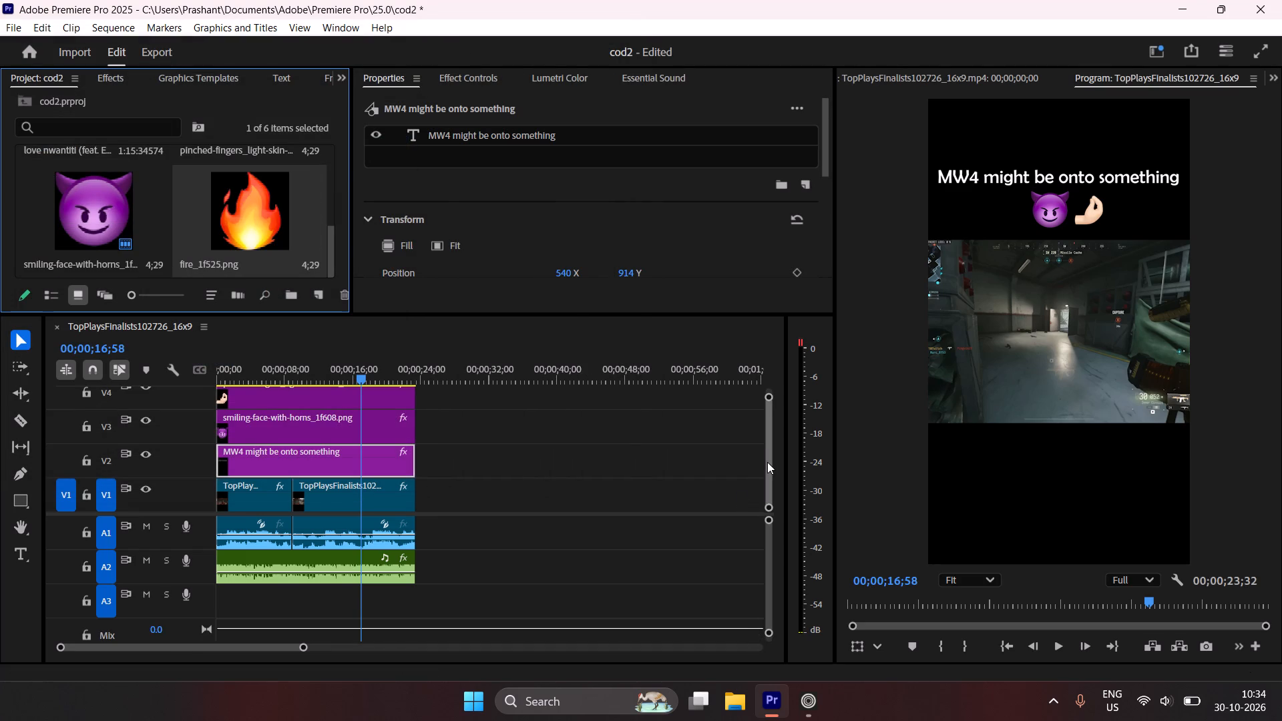
# Place the fire image on a new V5 track above the pinched-fingers clip, at the sequence start.
pyautogui.moveTo(767, 462); pyautogui.dragTo(767, 451)
pyautogui.moveTo(278, 243); pyautogui.dragTo(255, 451)
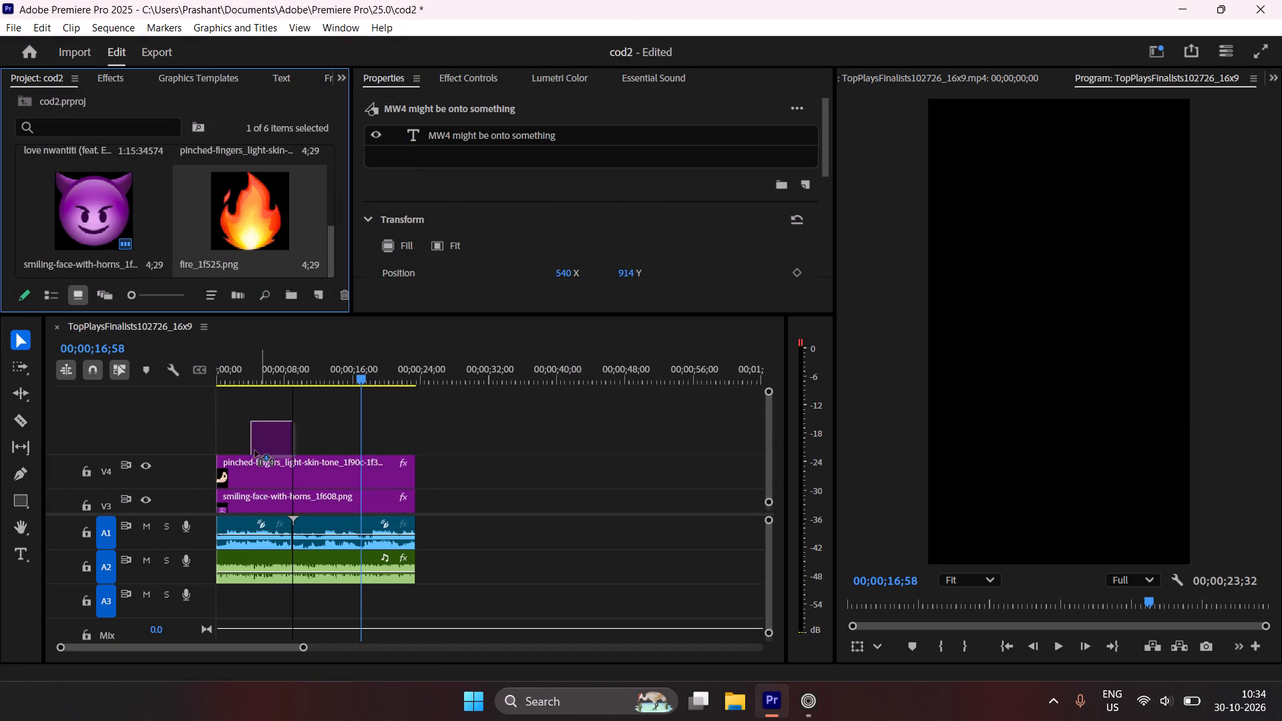
pyautogui.moveTo(255, 451); pyautogui.dragTo(184, 443)
pyautogui.scroll(2, 337, 437)
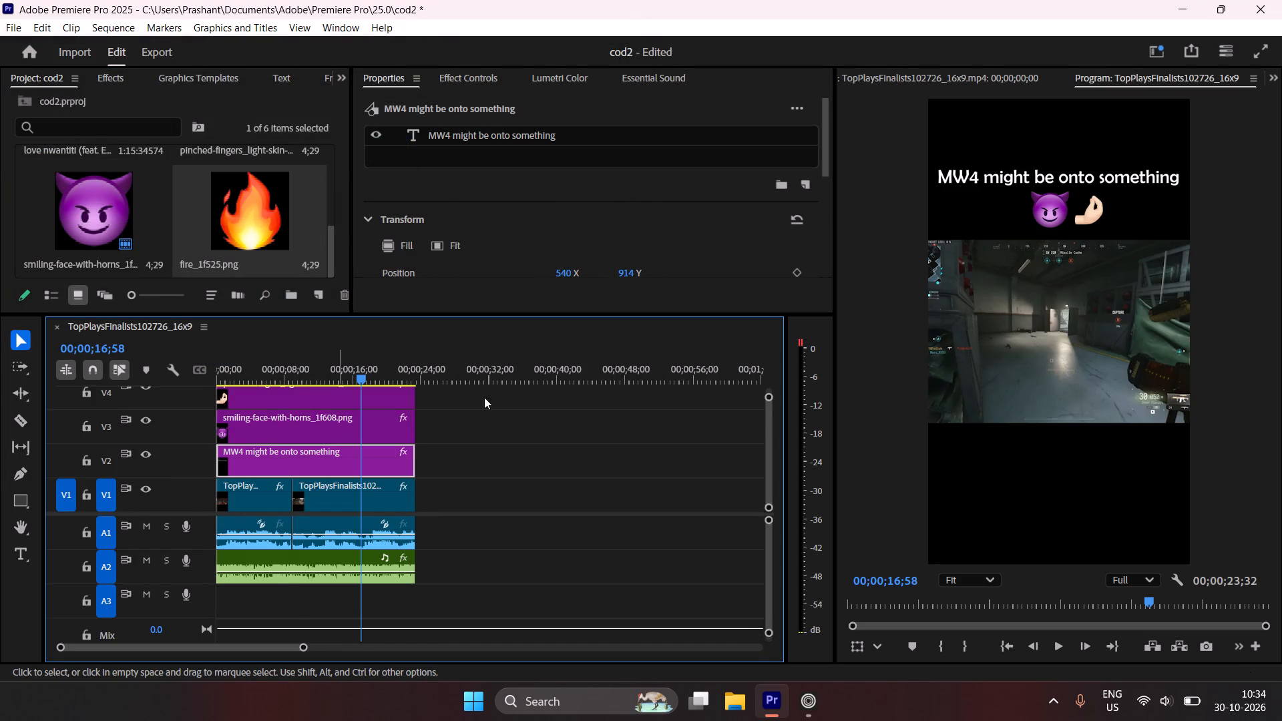
pyautogui.moveTo(767, 422); pyautogui.dragTo(767, 410)
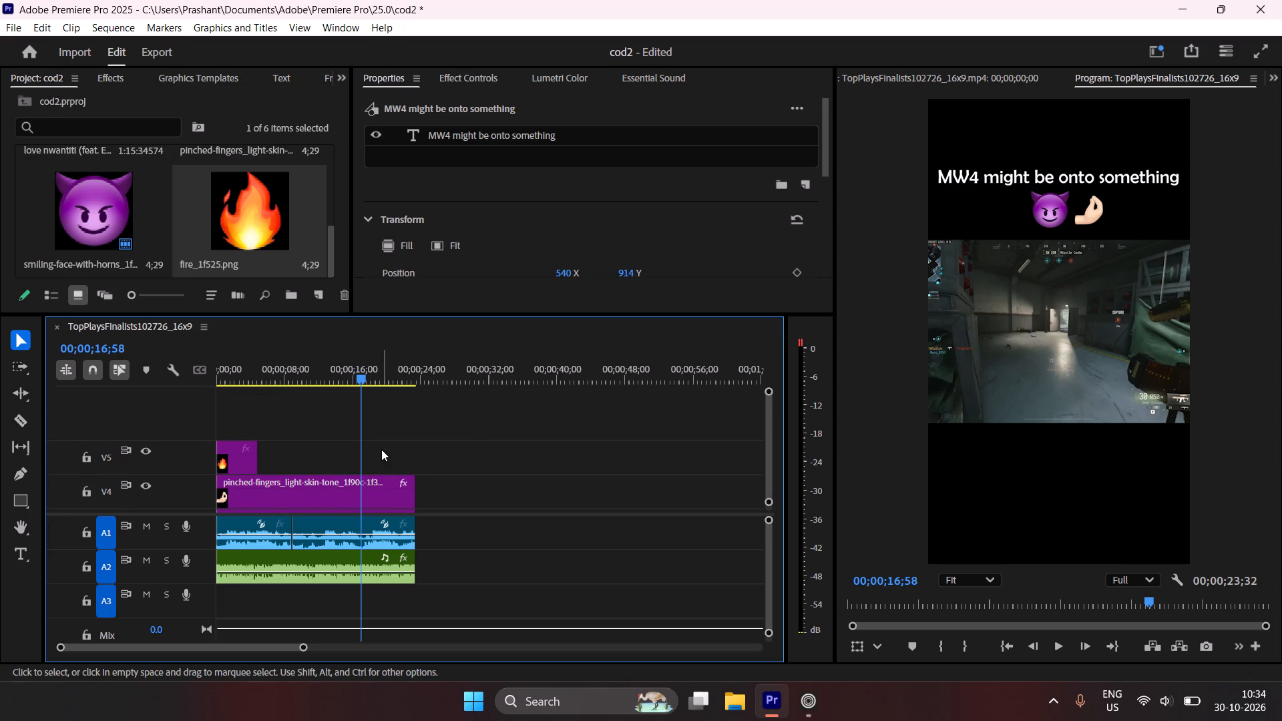
pyautogui.doubleClick(767, 412)
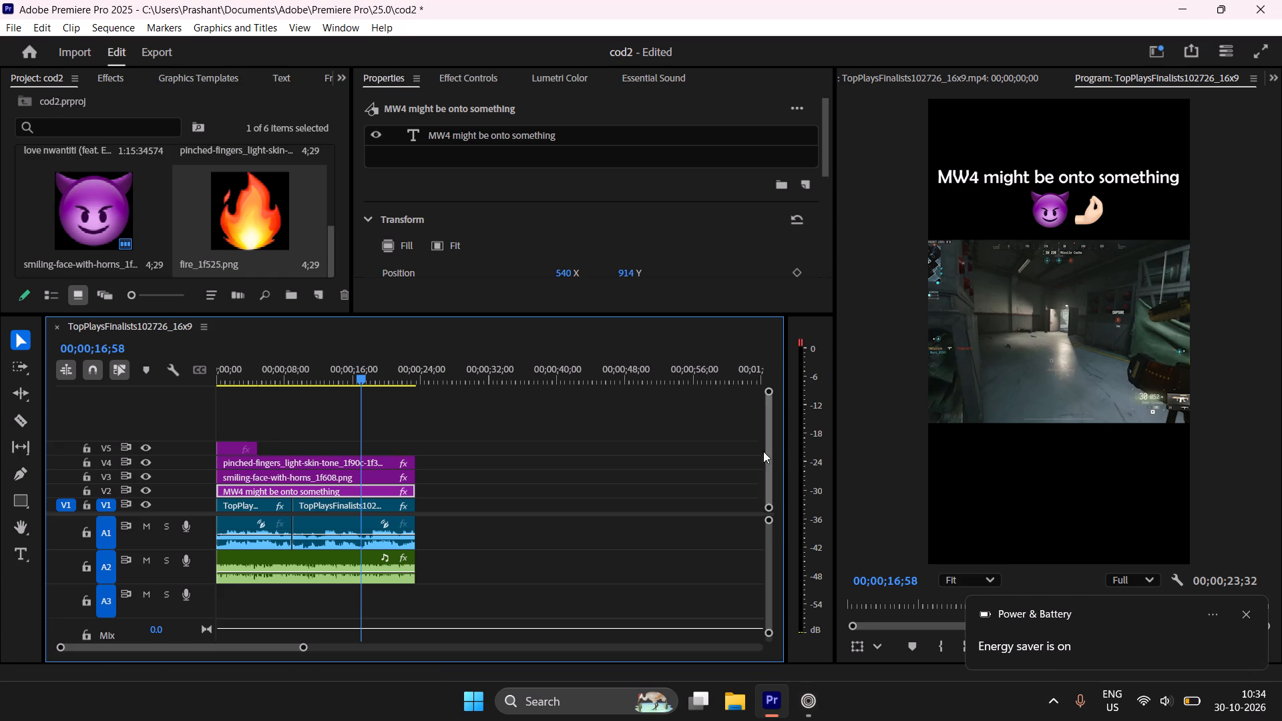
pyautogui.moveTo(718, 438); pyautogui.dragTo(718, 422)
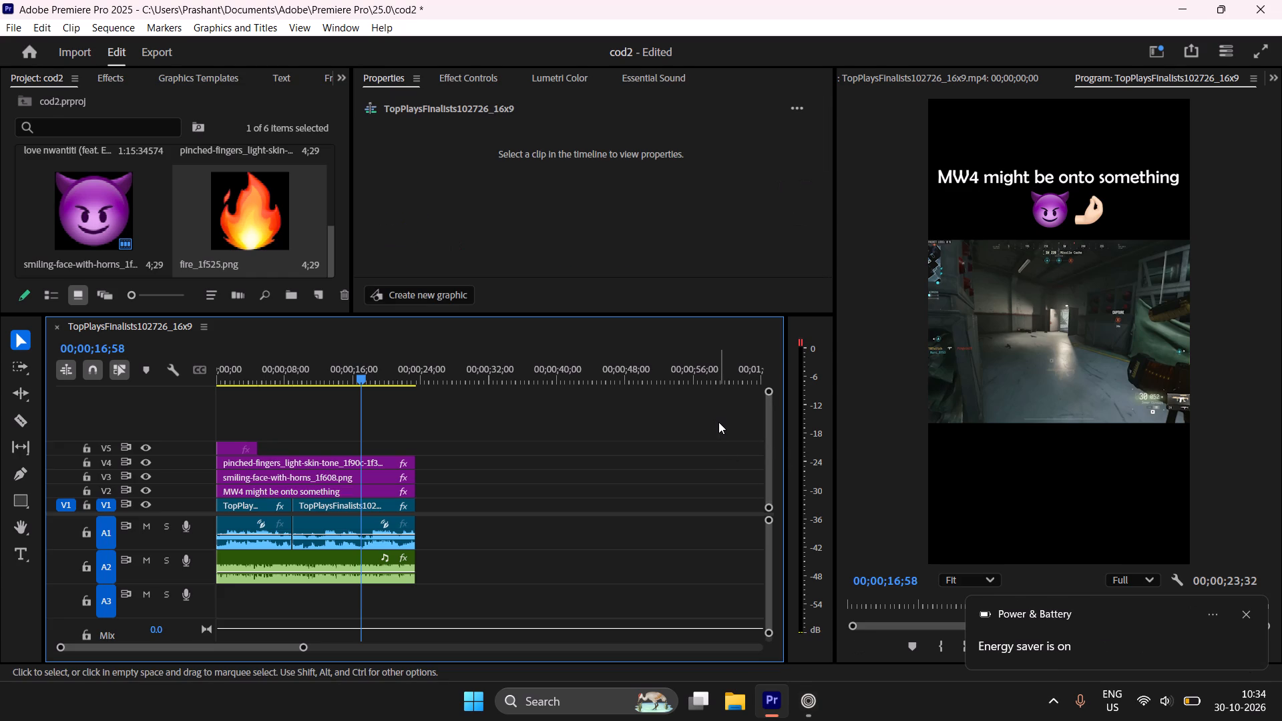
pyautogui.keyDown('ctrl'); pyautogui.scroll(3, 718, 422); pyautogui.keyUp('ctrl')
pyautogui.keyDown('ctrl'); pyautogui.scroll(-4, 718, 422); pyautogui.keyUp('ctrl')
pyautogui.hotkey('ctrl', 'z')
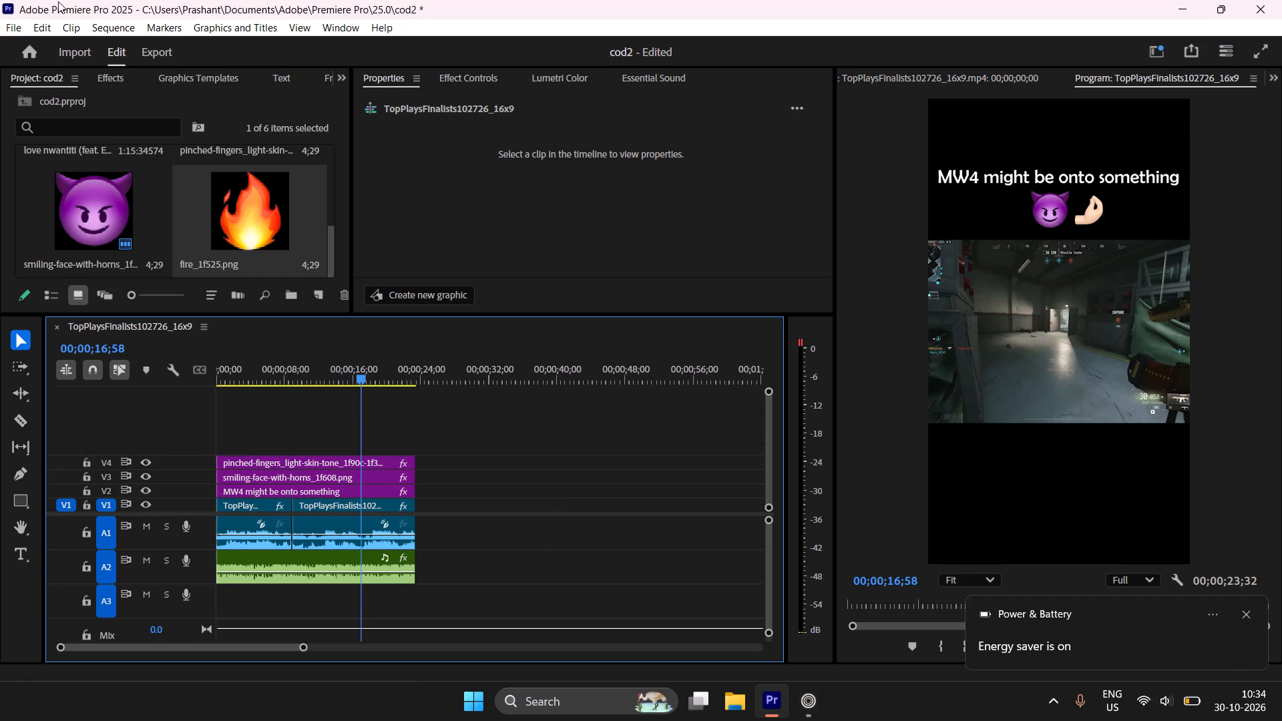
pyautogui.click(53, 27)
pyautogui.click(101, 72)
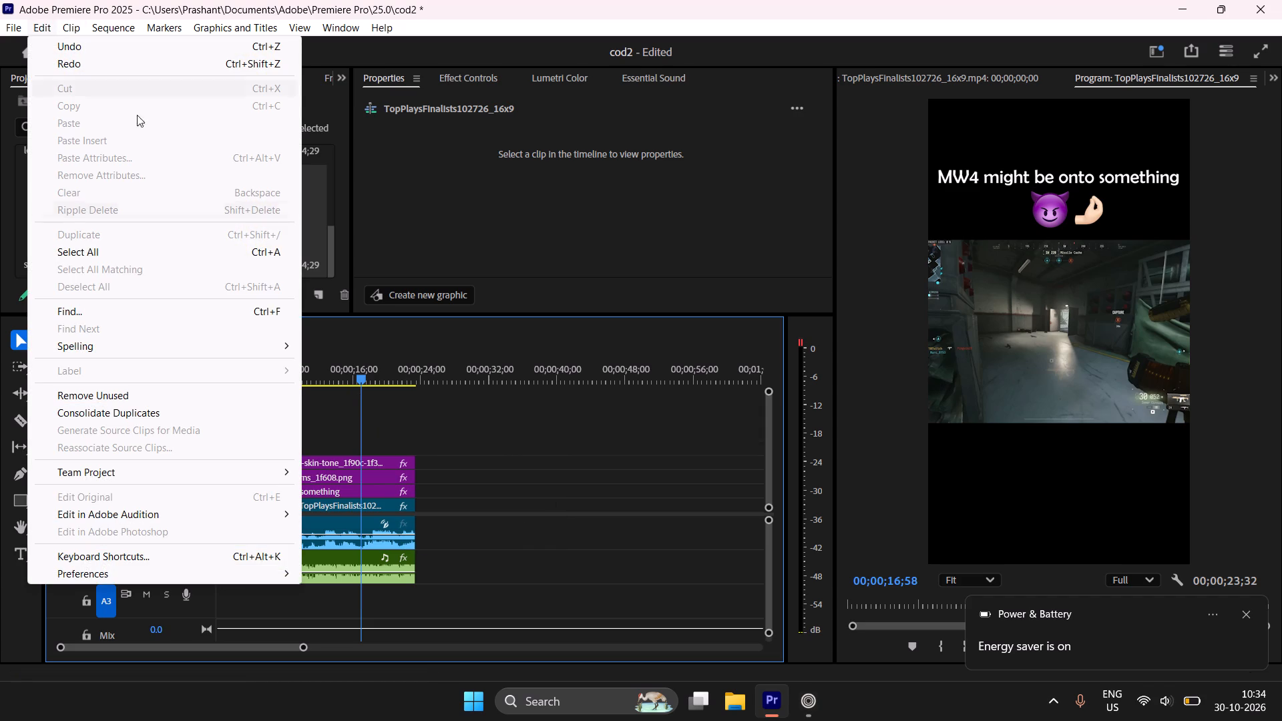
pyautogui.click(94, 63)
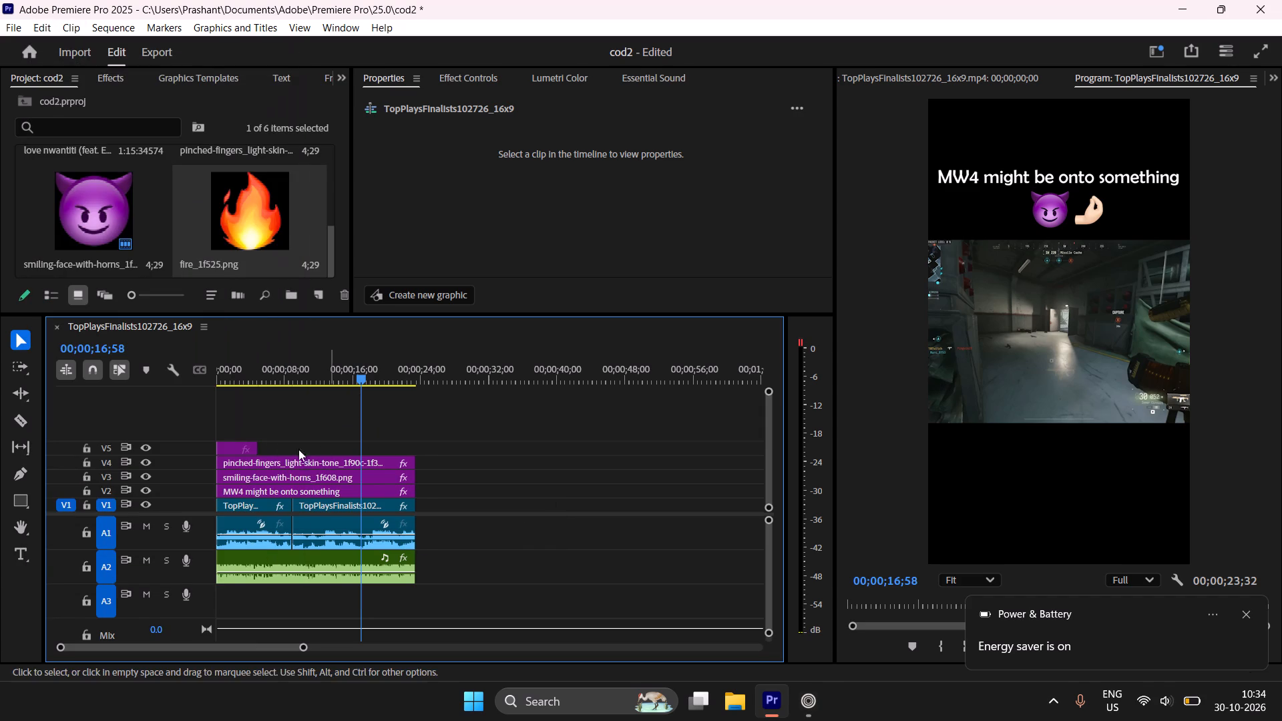
# Extend the fire clip on V5 to match the full length of the other clips.
pyautogui.moveTo(259, 444); pyautogui.dragTo(414, 465)
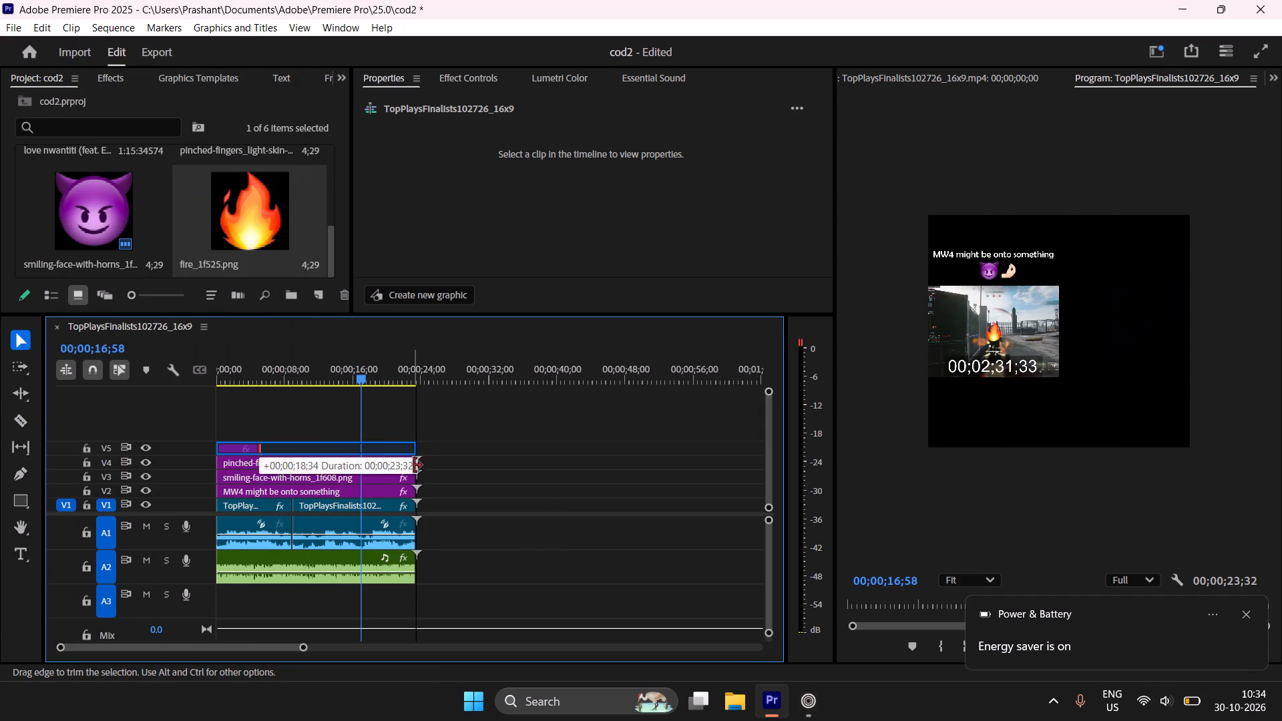
pyautogui.moveTo(414, 465); pyautogui.dragTo(415, 467)
# Position the fire clip beside the pinched fingers at X 805, Y 457.
pyautogui.moveTo(303, 381); pyautogui.dragTo(306, 384)
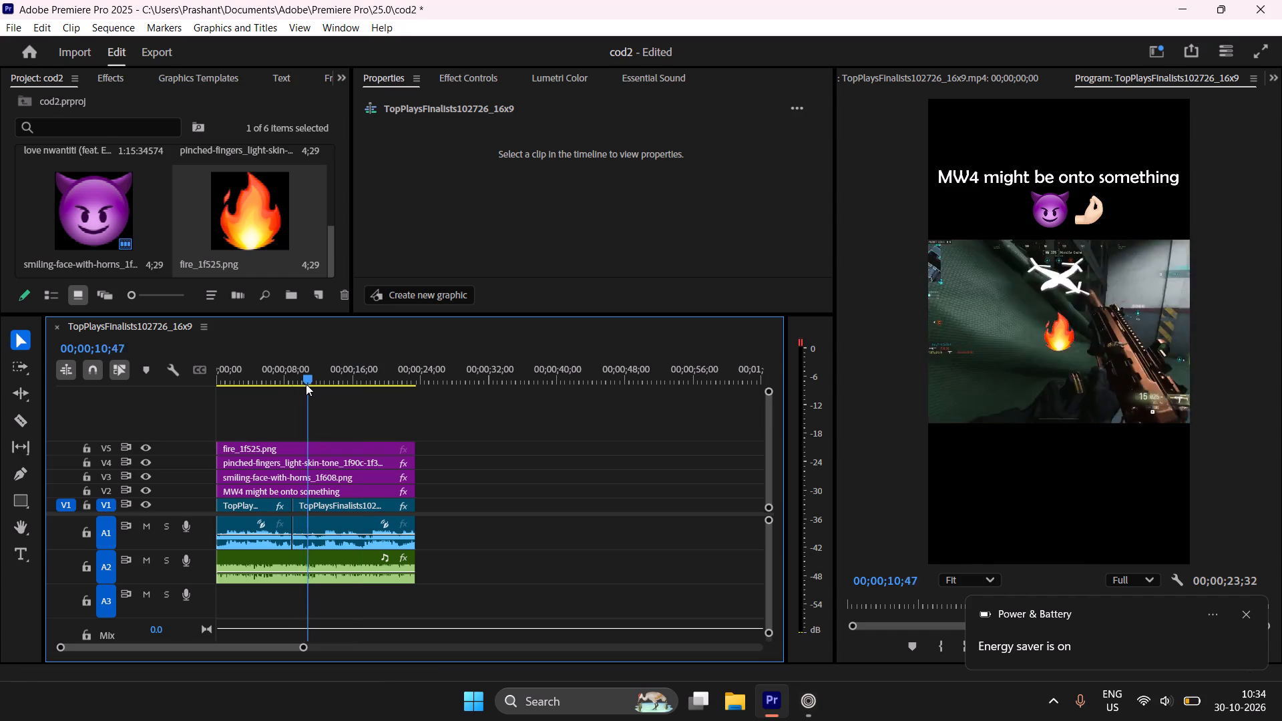
pyautogui.moveTo(306, 384); pyautogui.dragTo(301, 400)
pyautogui.click(316, 445)
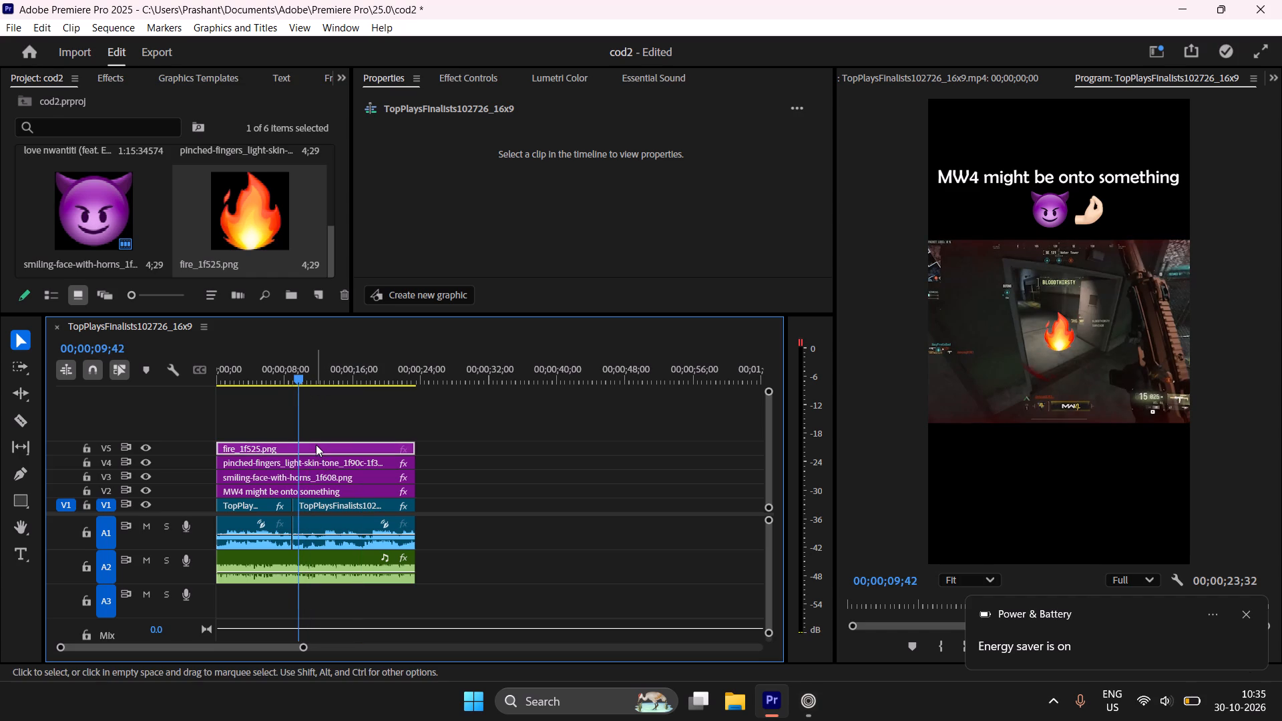
pyautogui.moveTo(626, 202); pyautogui.dragTo(601, 200)
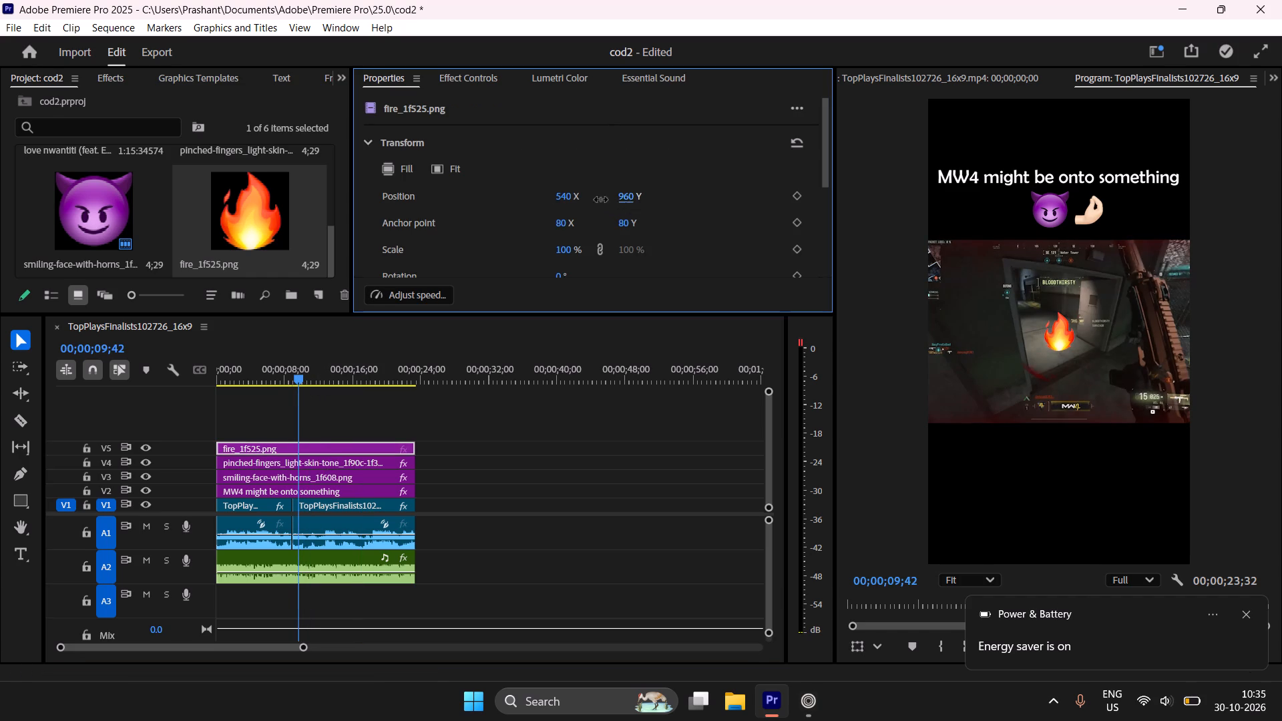
pyautogui.moveTo(601, 200); pyautogui.dragTo(312, 289)
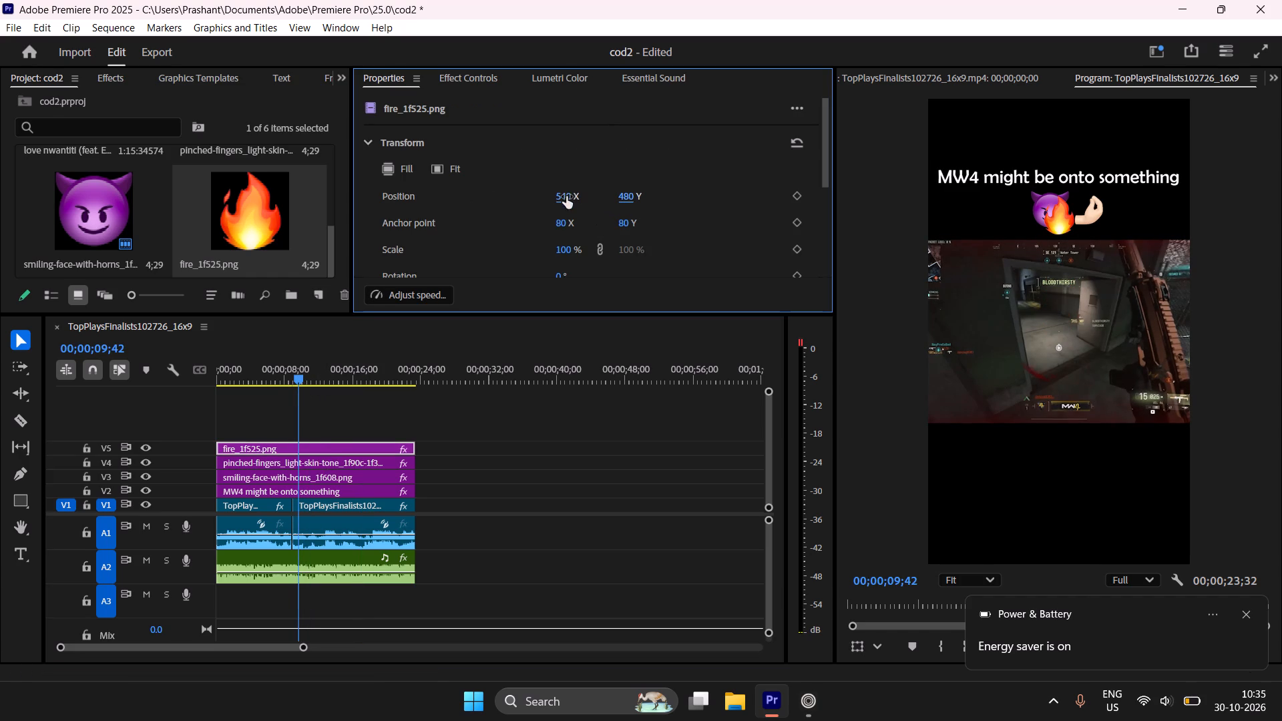
pyautogui.moveTo(566, 196); pyautogui.dragTo(787, 197)
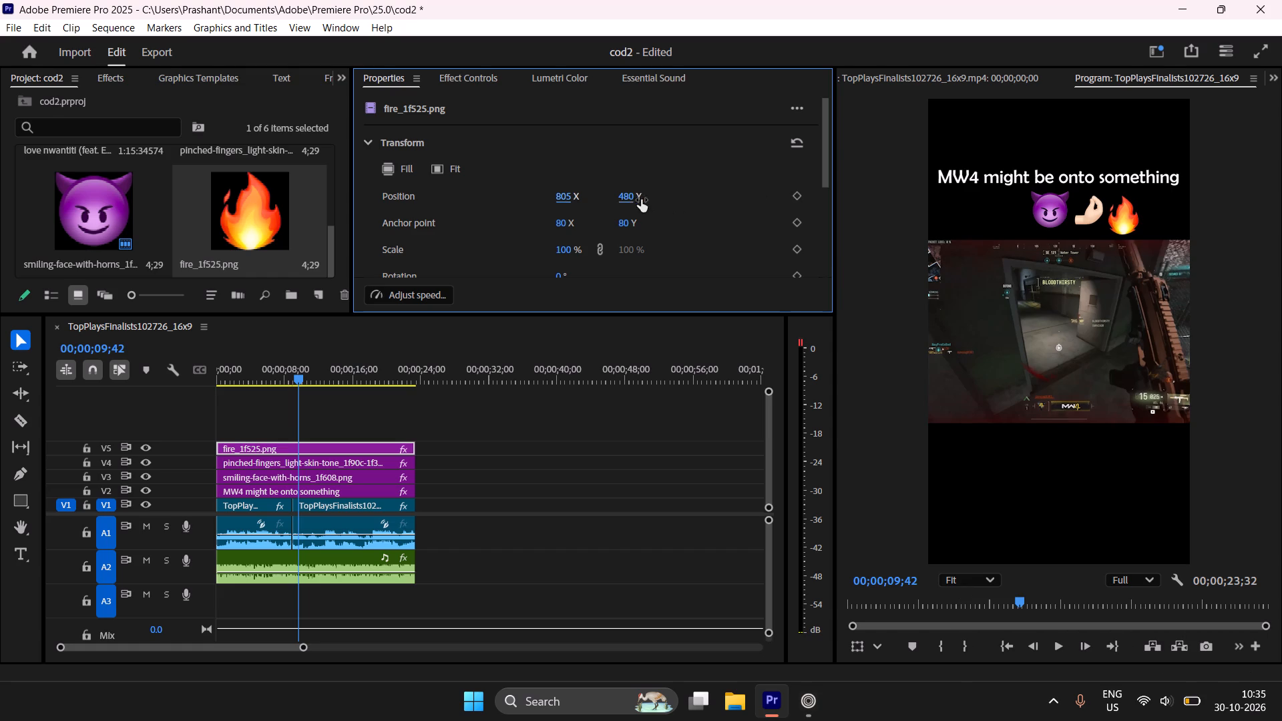
pyautogui.moveTo(629, 195); pyautogui.dragTo(606, 194)
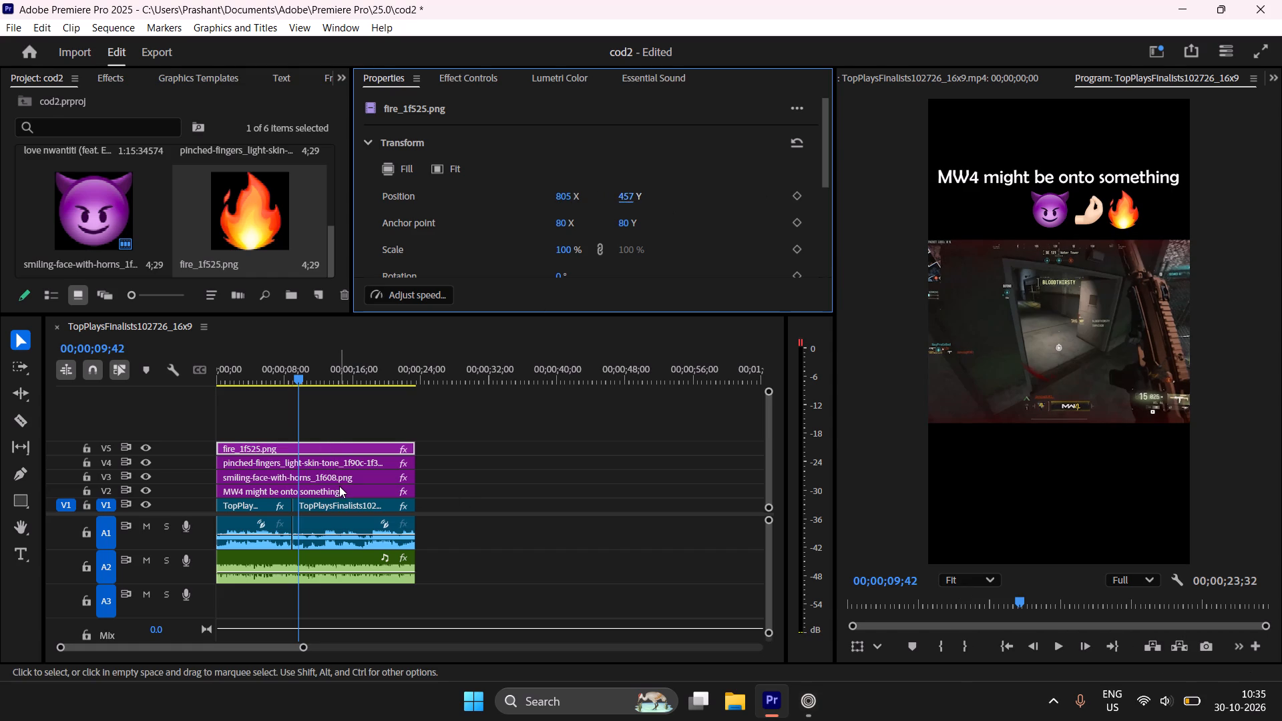
# Select all three emoji clips and shift them together to the left so the row sits centred beneath the title.
pyautogui.keyDown('shift'); pyautogui.click(335, 477); pyautogui.keyUp('shift')
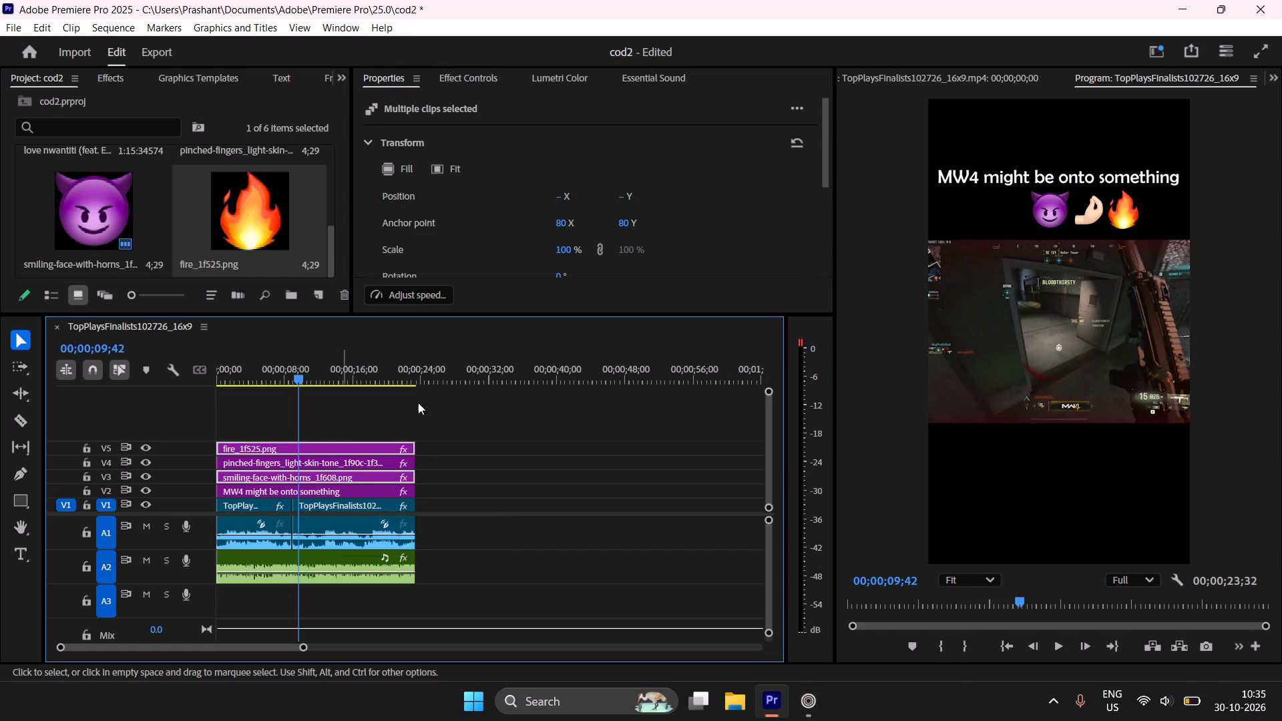
pyautogui.keyDown('shift'); pyautogui.click(357, 462); pyautogui.keyUp('shift')
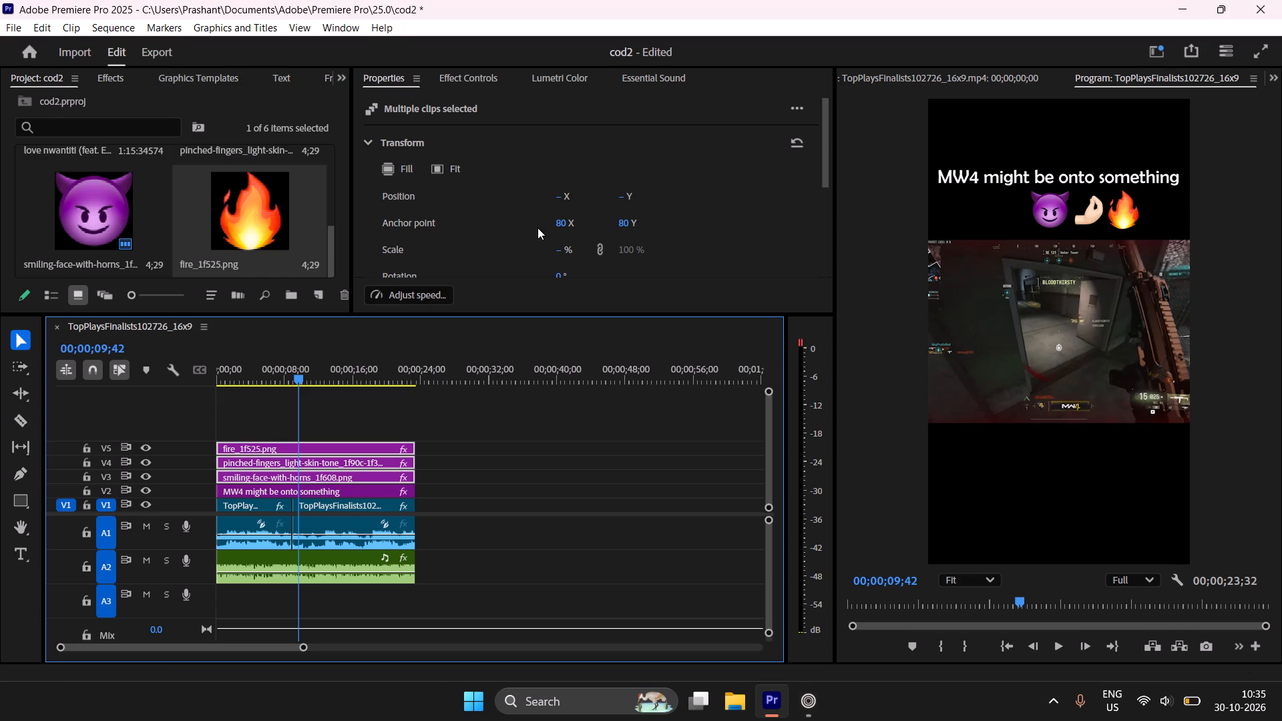
pyautogui.moveTo(562, 192); pyautogui.dragTo(457, 215)
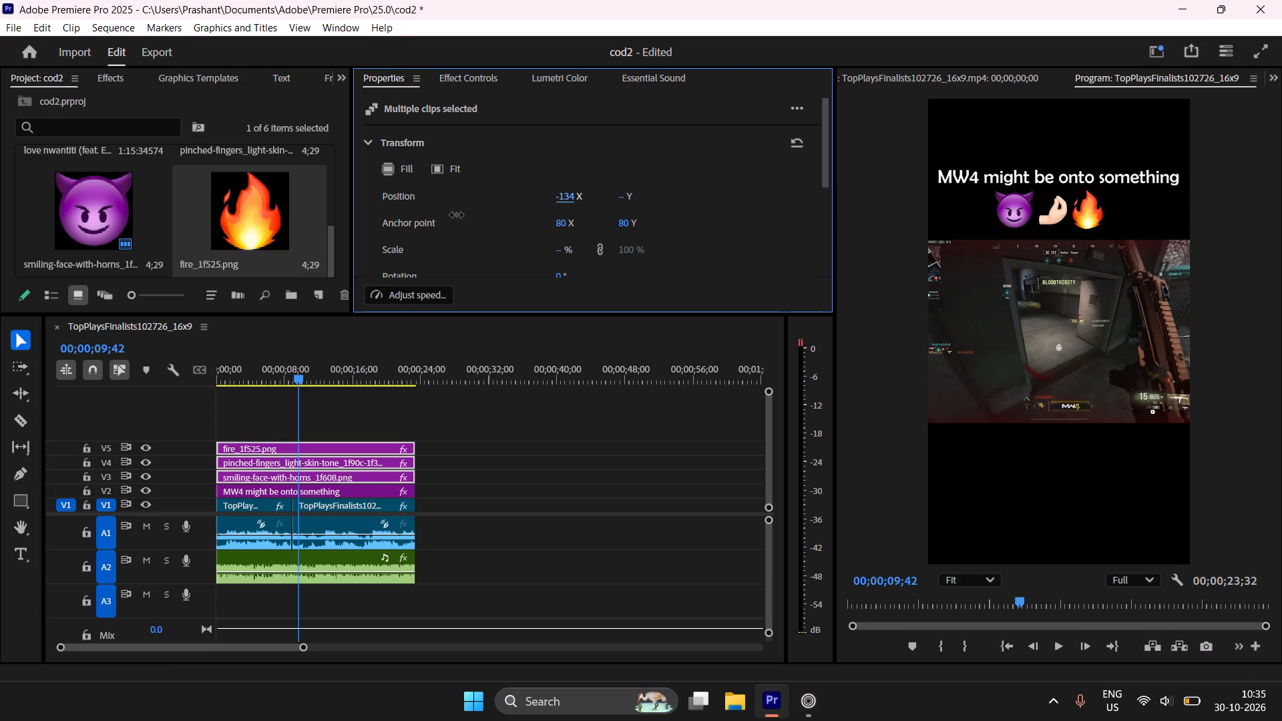
pyautogui.moveTo(457, 215); pyautogui.dragTo(527, 223)
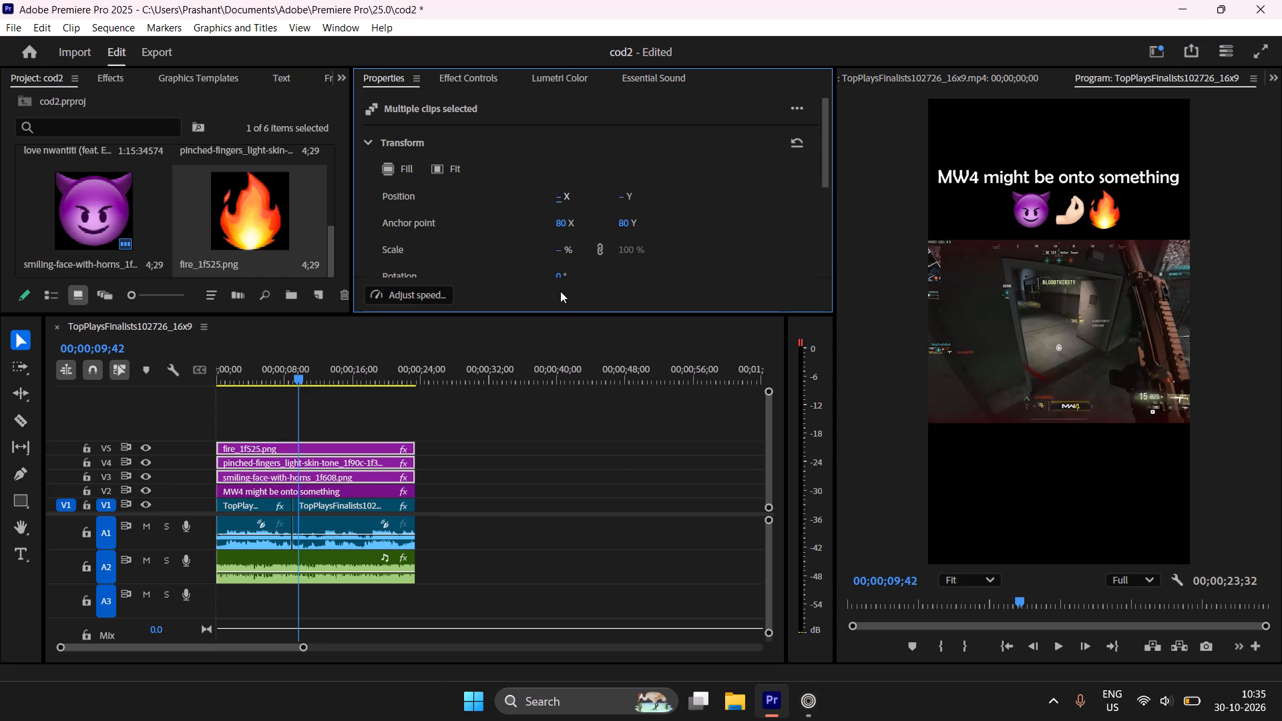
pyautogui.click(567, 202)
pyautogui.click(574, 381)
# Play the whole sequence from the start to review the title, emojis and audio.
pyautogui.moveTo(339, 369); pyautogui.dragTo(123, 391)
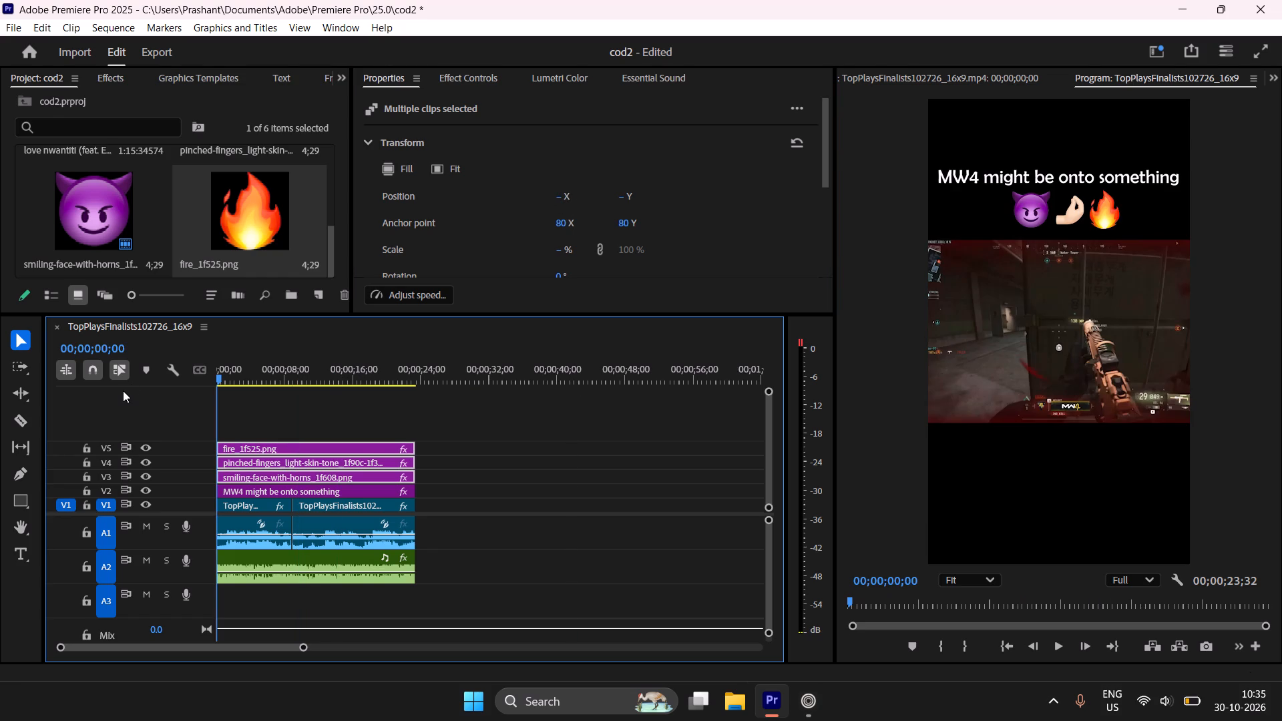
pyautogui.press('space')
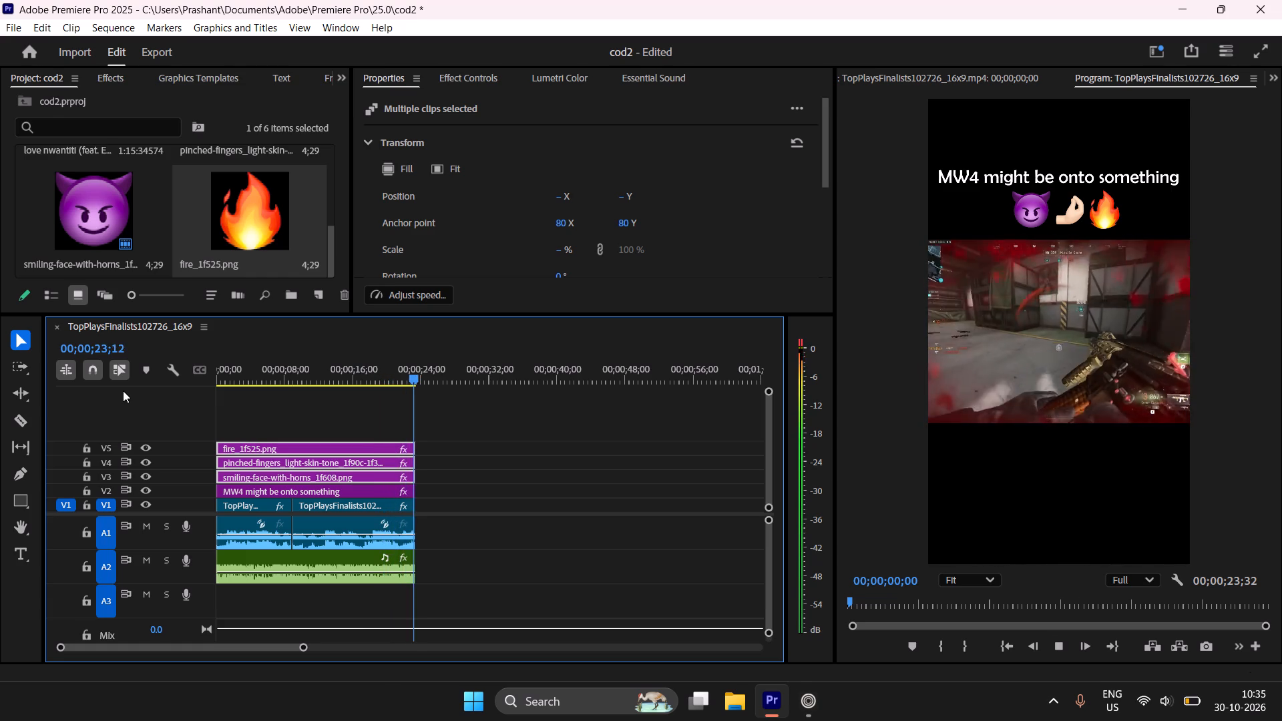
# Save the cod2 project and open the quick export options.
pyautogui.hotkey('ctrl', 's')
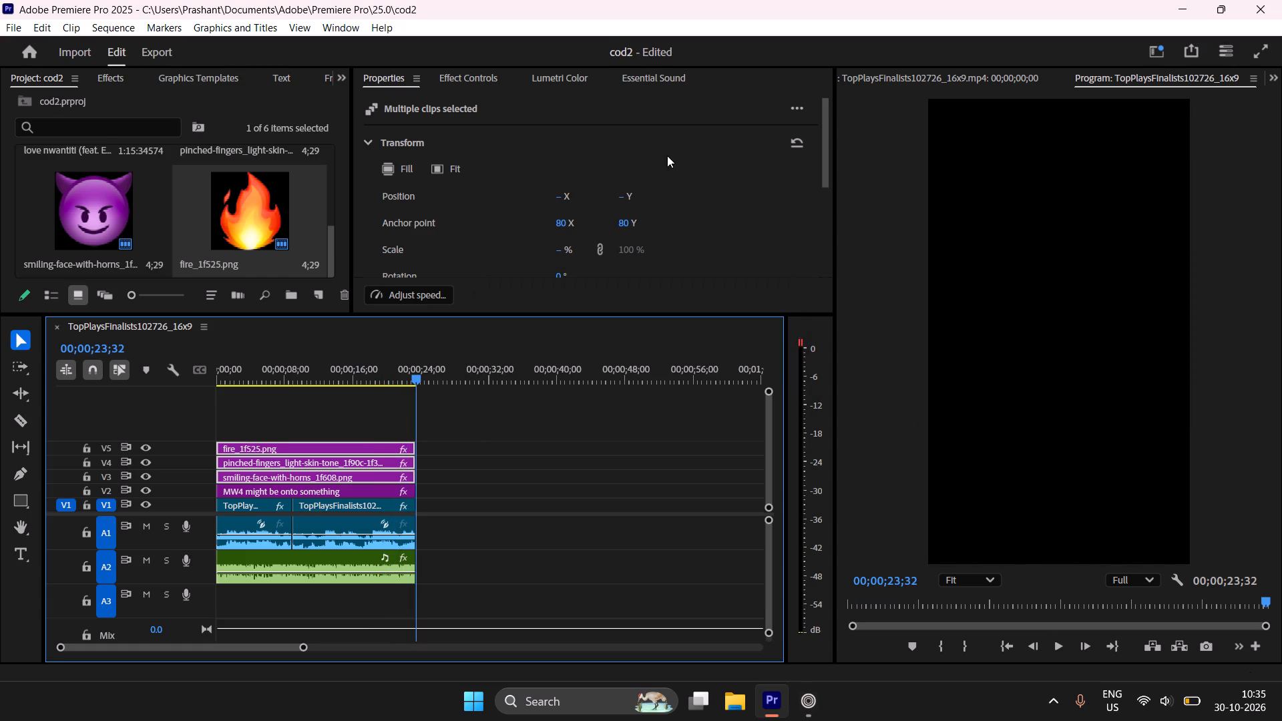
pyautogui.click(1204, 55)
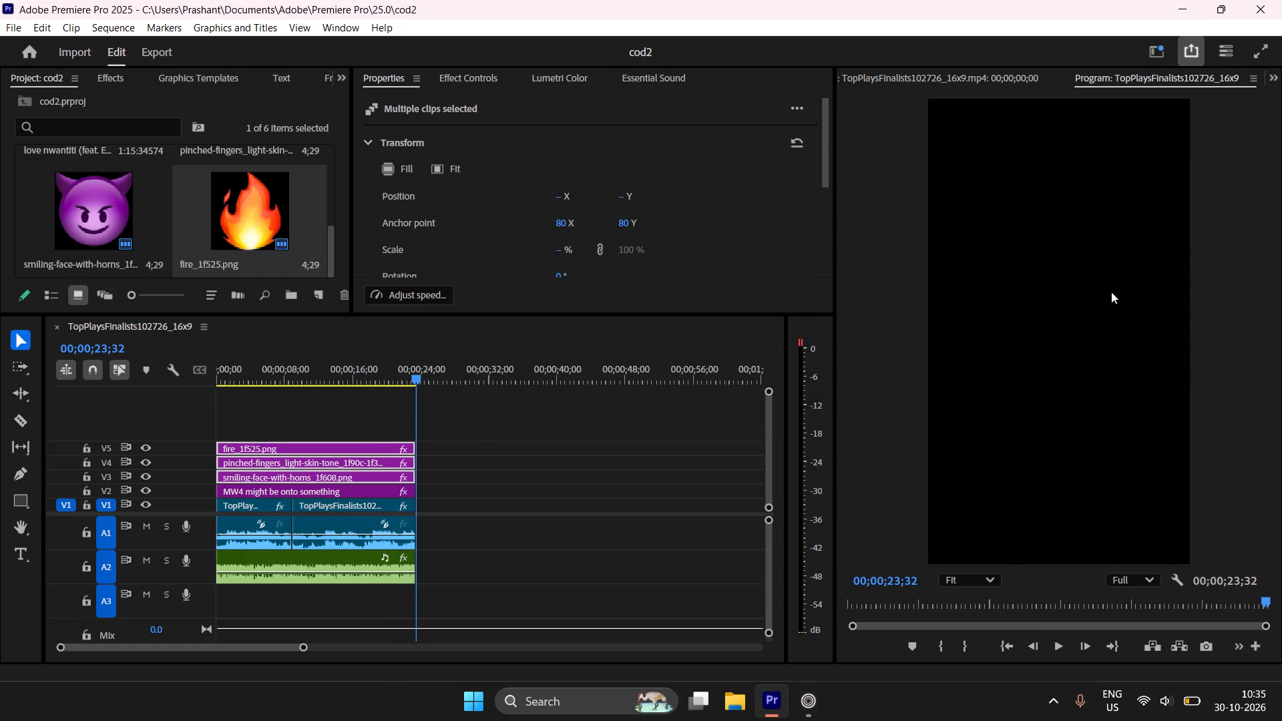
# Switch to the Zen browser and review the Call of Duty MW4 clipping brief's caption, disclosure and content requirements.
pyautogui.click(804, 700)
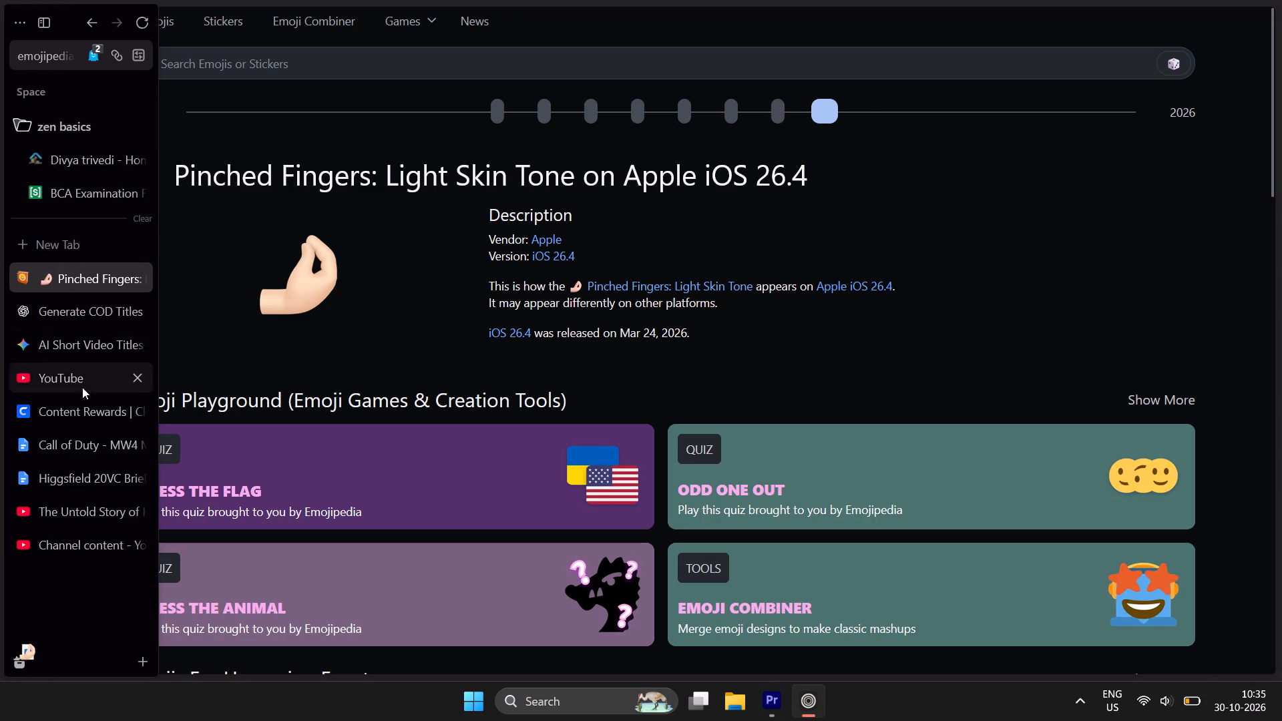
pyautogui.click(86, 437)
pyautogui.scroll(7, 503, 422)
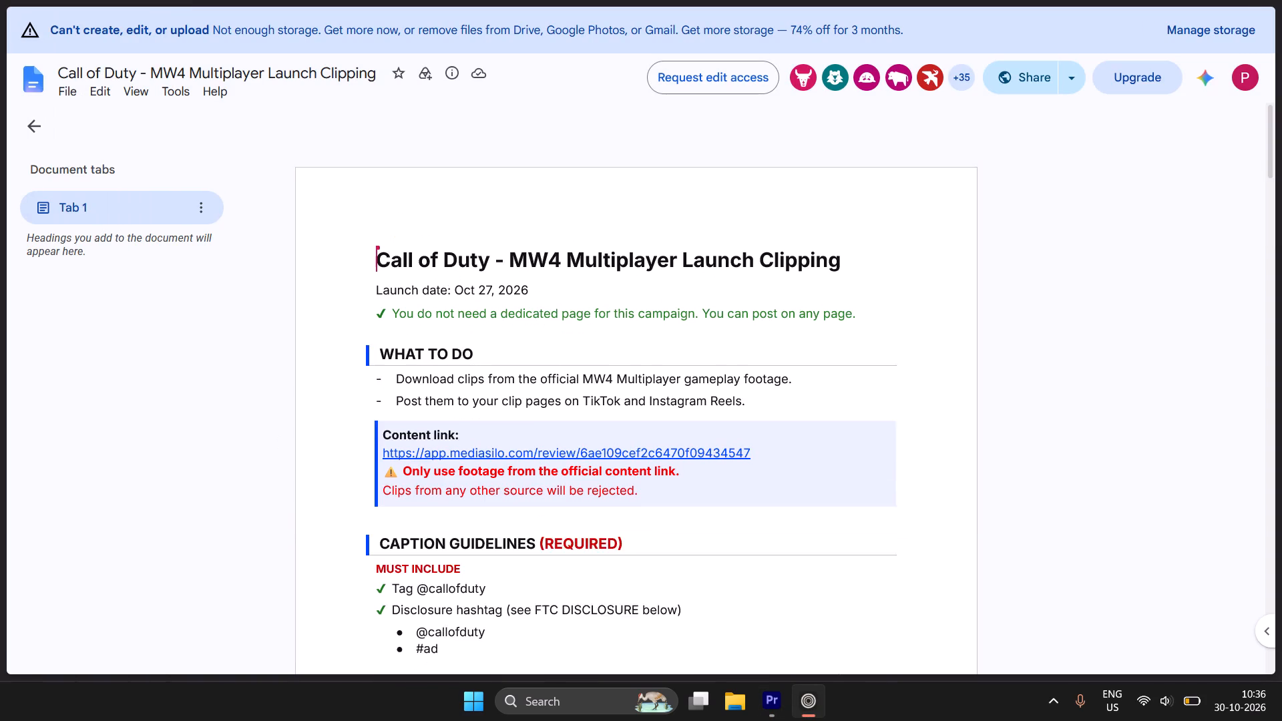
pyautogui.scroll(-2, 546, 410)
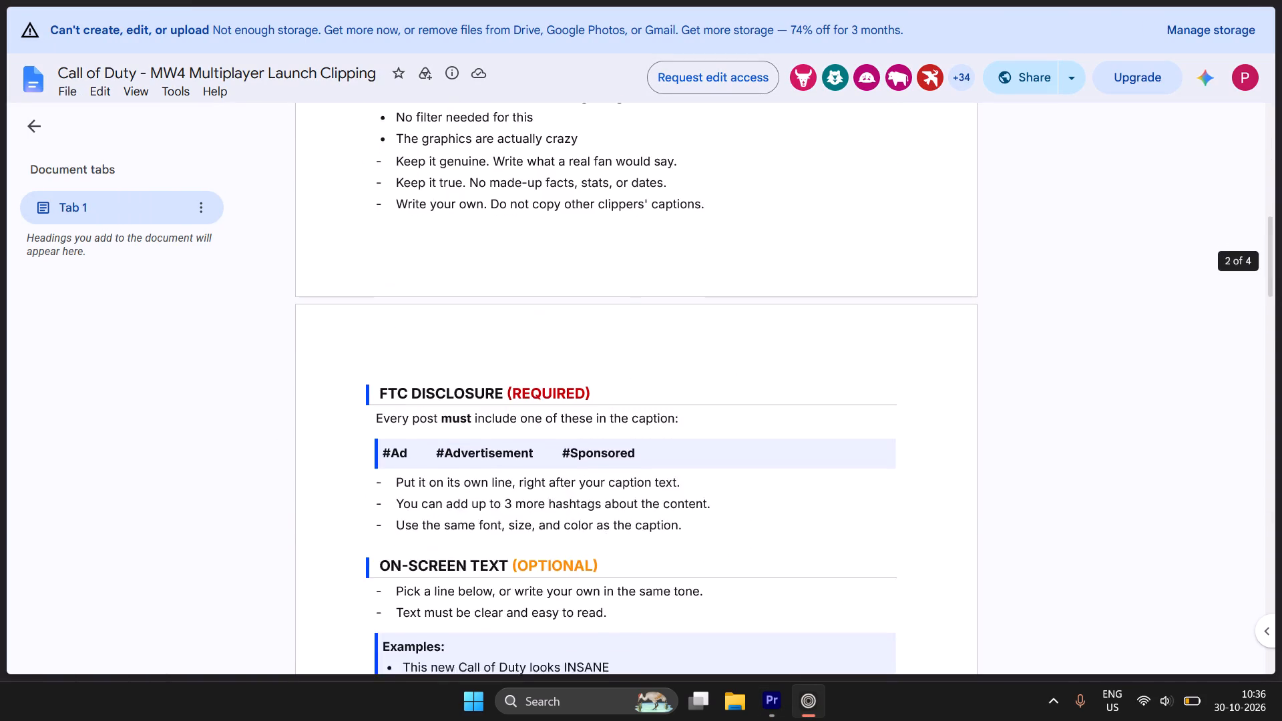
pyautogui.scroll(-2, 546, 410)
pyautogui.click(53, 397)
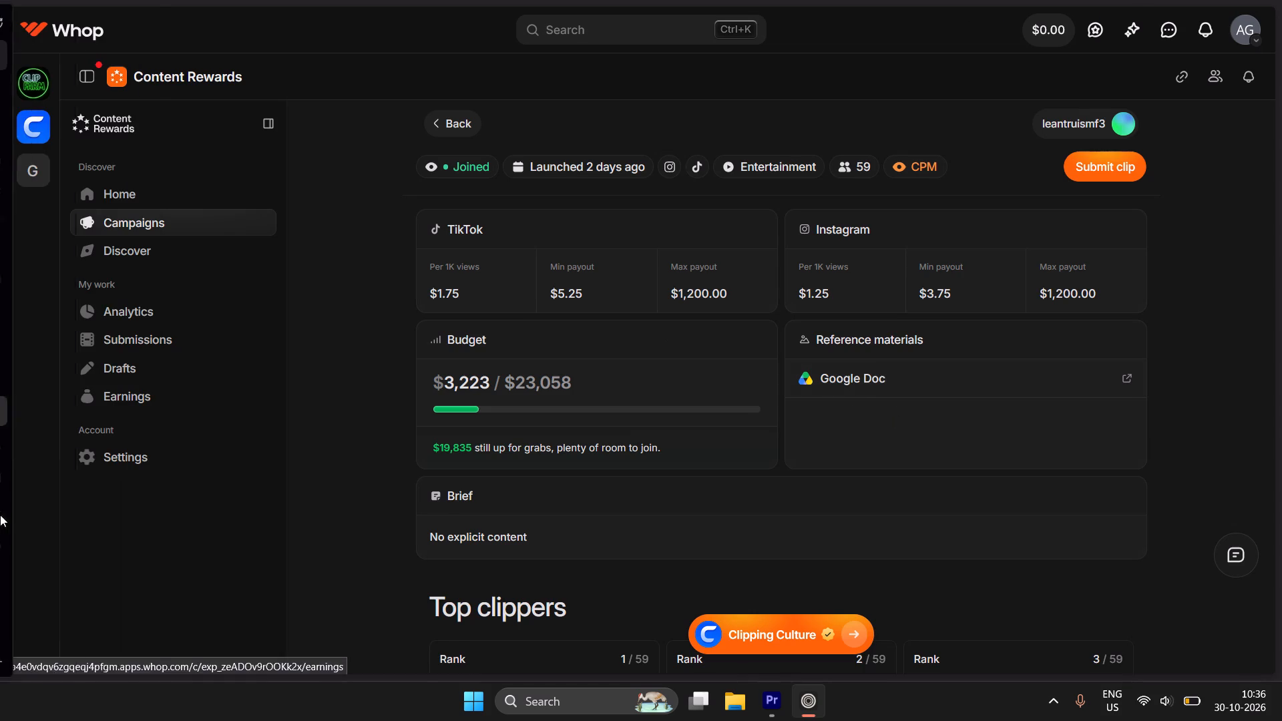
pyautogui.click(84, 442)
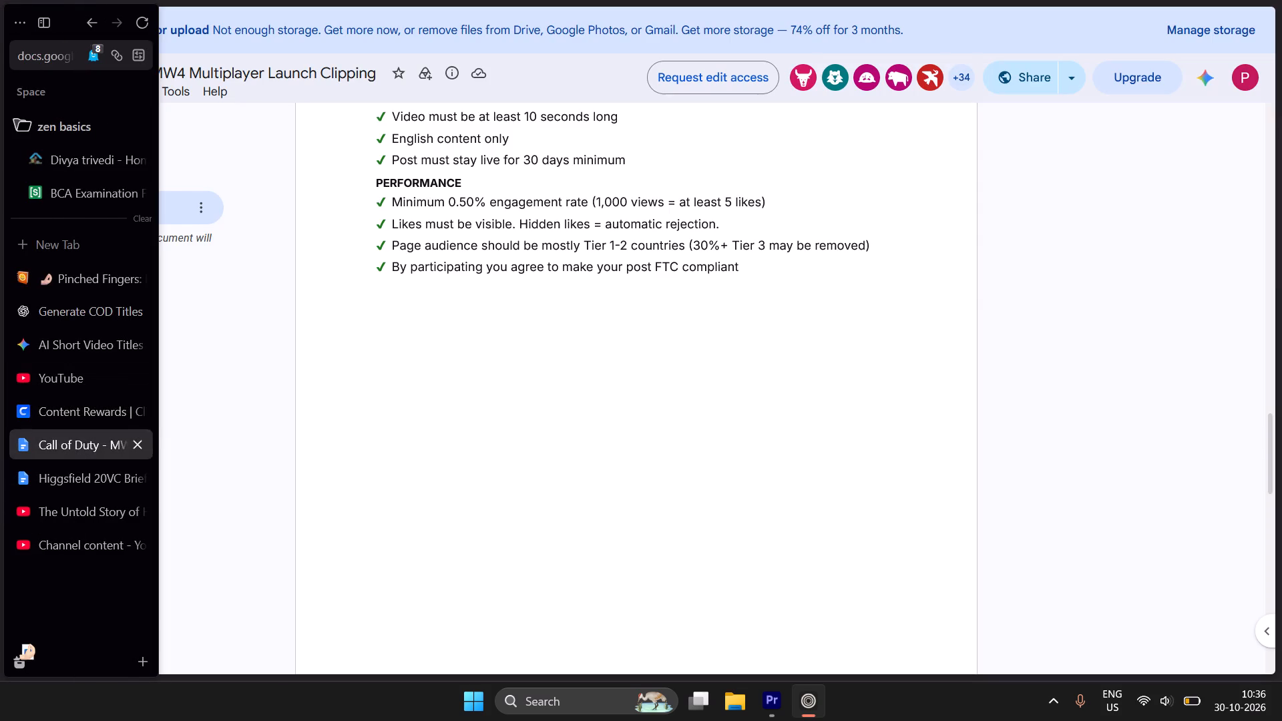
pyautogui.scroll(12, 717, 397)
# Open the brief's official content link and download the black MW4 branding icon via the browser.
pyautogui.click(598, 411)
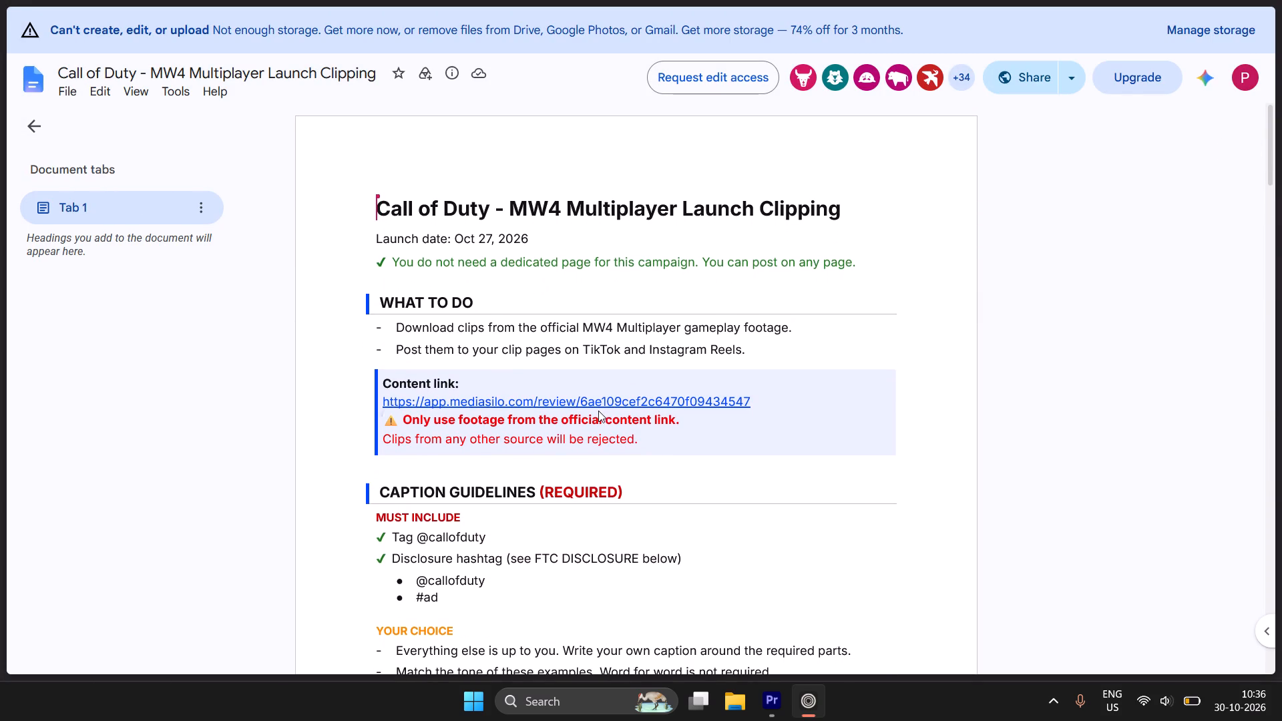
pyautogui.click(570, 427)
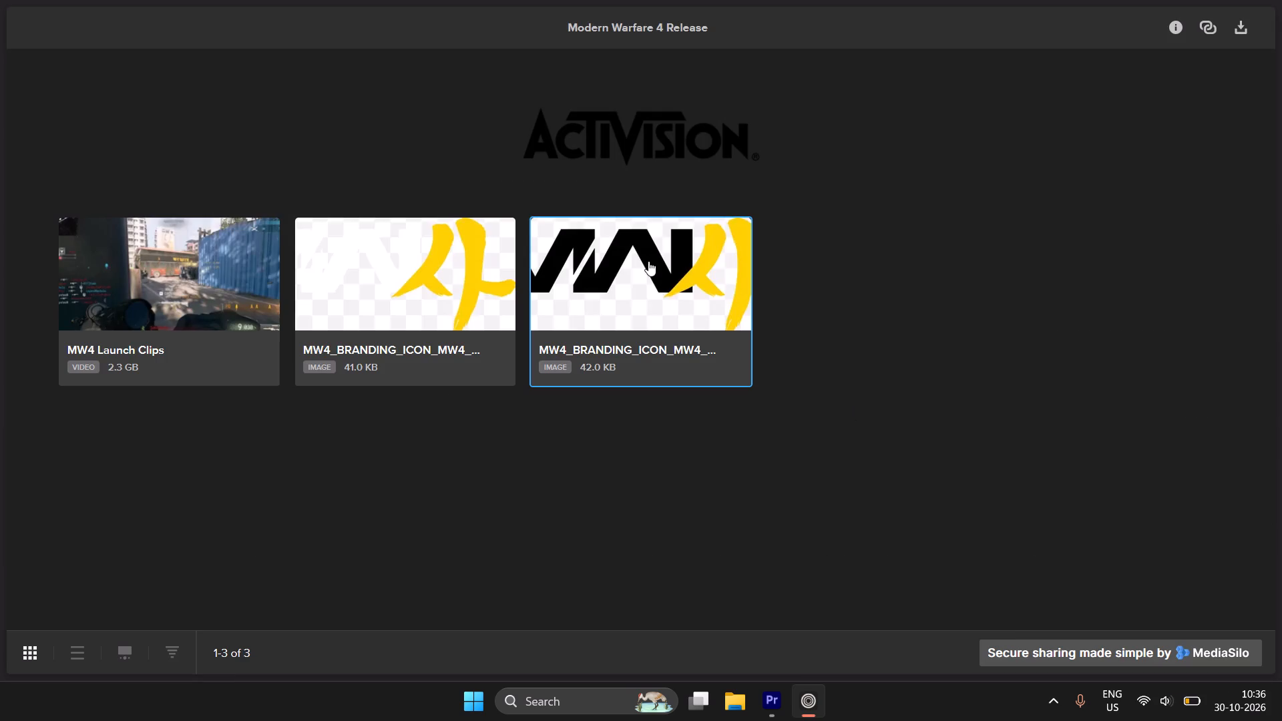
pyautogui.click(622, 307)
pyautogui.click(617, 260)
pyautogui.doubleClick(661, 278)
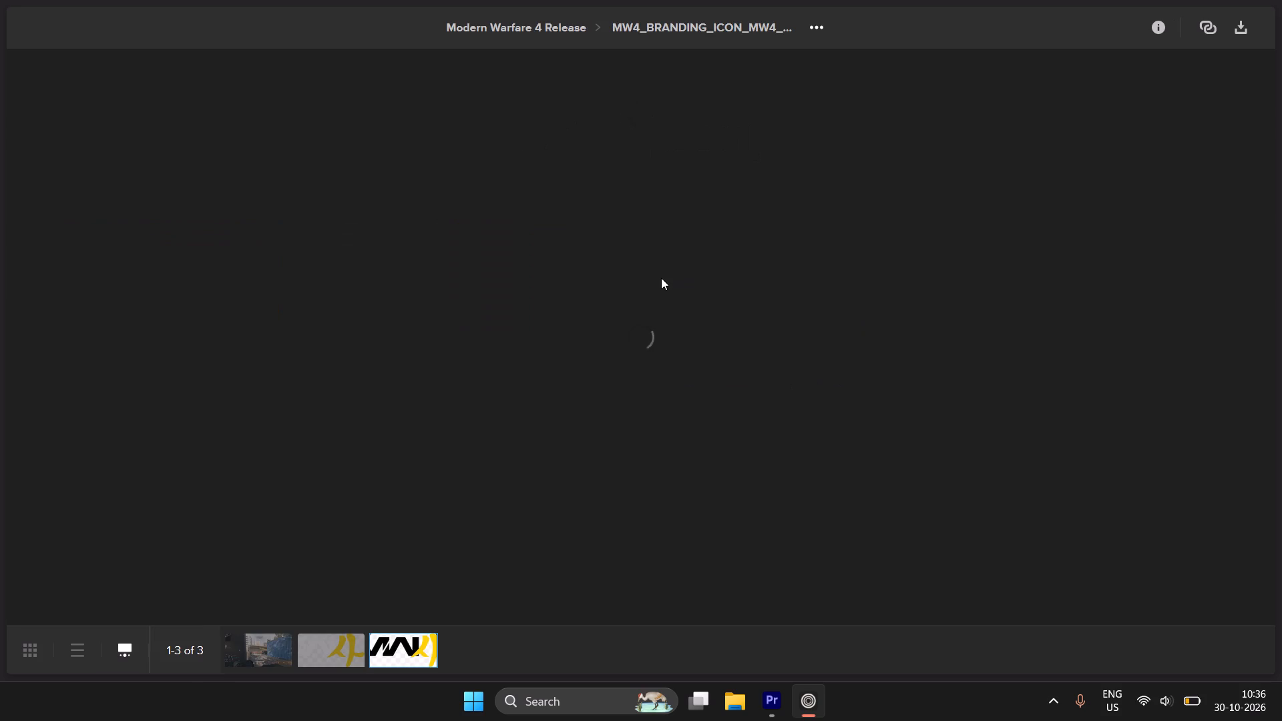
pyautogui.click(1247, 35)
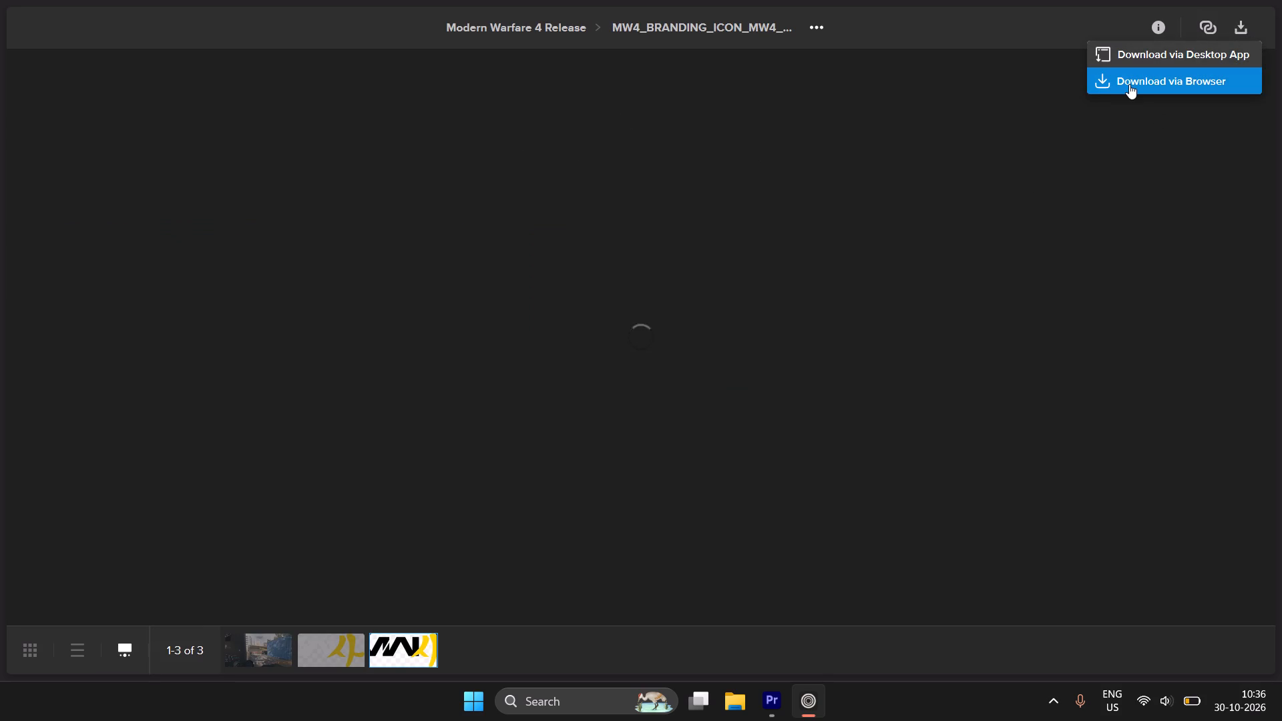
pyautogui.click(1129, 84)
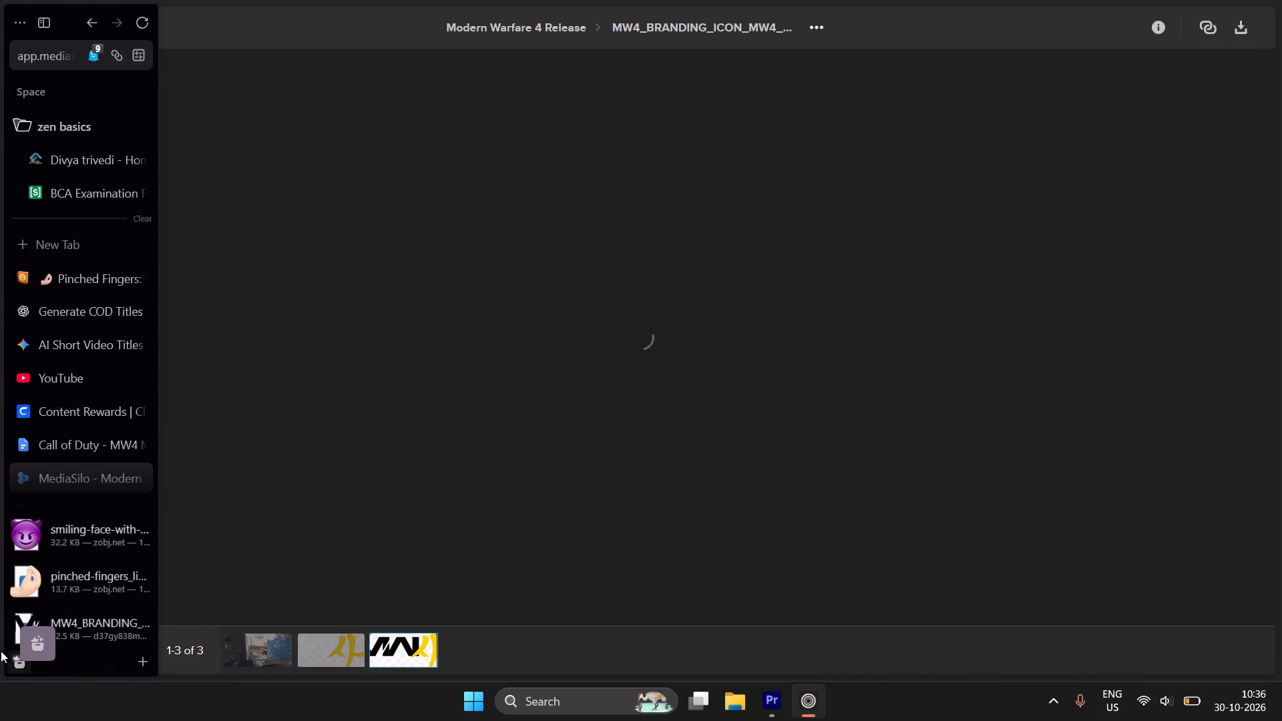
# Import the downloaded black MW4 icon into the cod2 project in Premiere Pro and lay it on V6 across the whole sequence.
pyautogui.moveTo(41, 627); pyautogui.dragTo(311, 328)
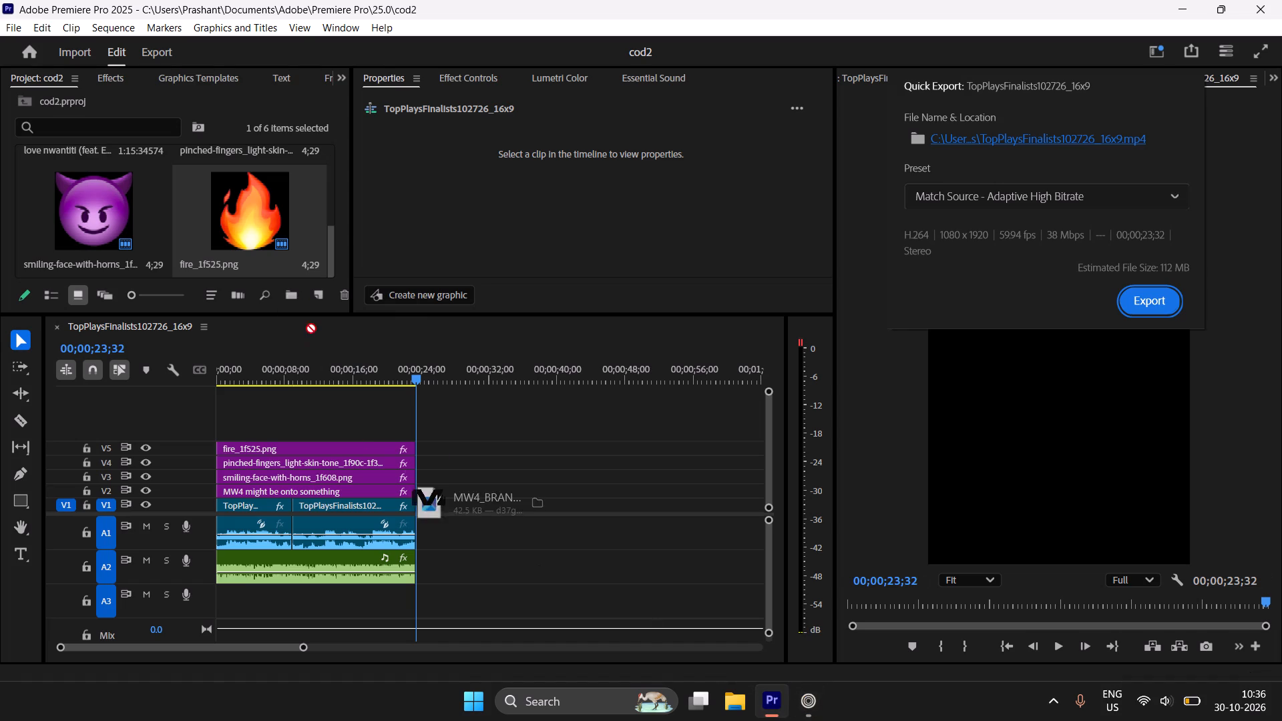
pyautogui.moveTo(311, 328); pyautogui.dragTo(272, 152)
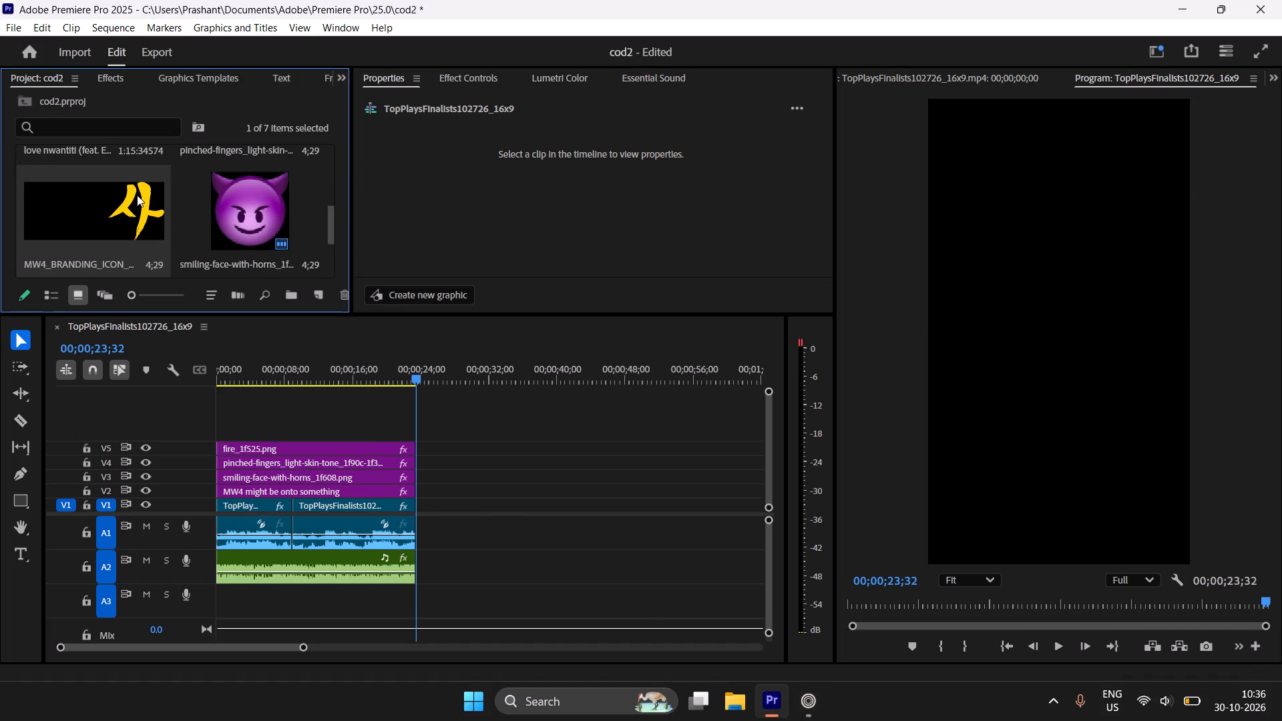
pyautogui.moveTo(137, 195); pyautogui.dragTo(198, 426)
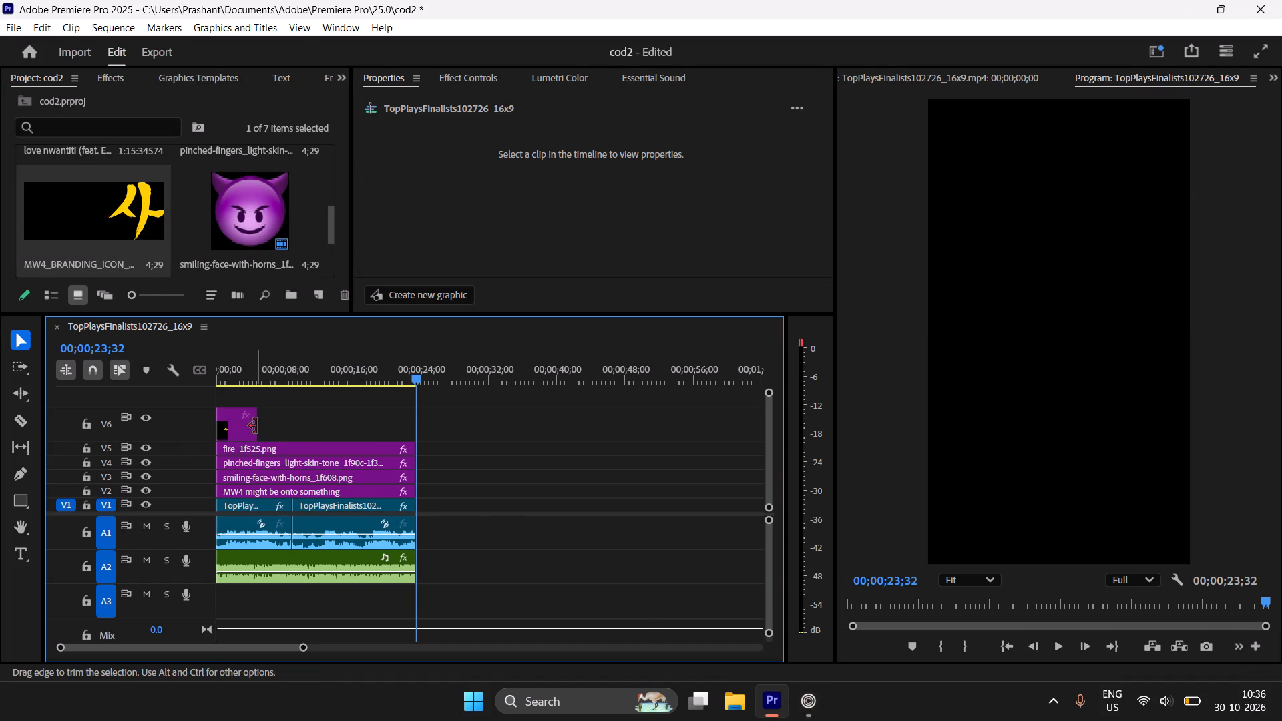
pyautogui.moveTo(258, 425); pyautogui.dragTo(420, 431)
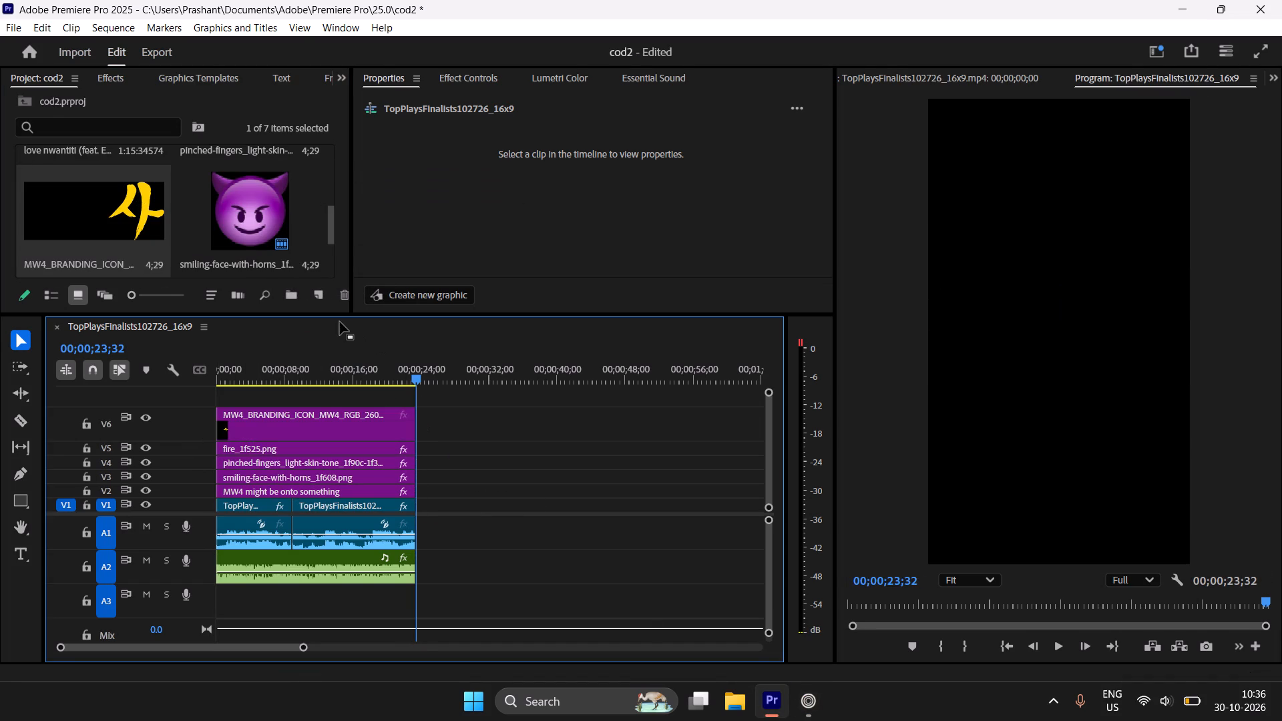
# Place the MW4 branding icon below the gameplay footage at Y 1540 and scale it to 20%.
pyautogui.moveTo(325, 356); pyautogui.dragTo(334, 370)
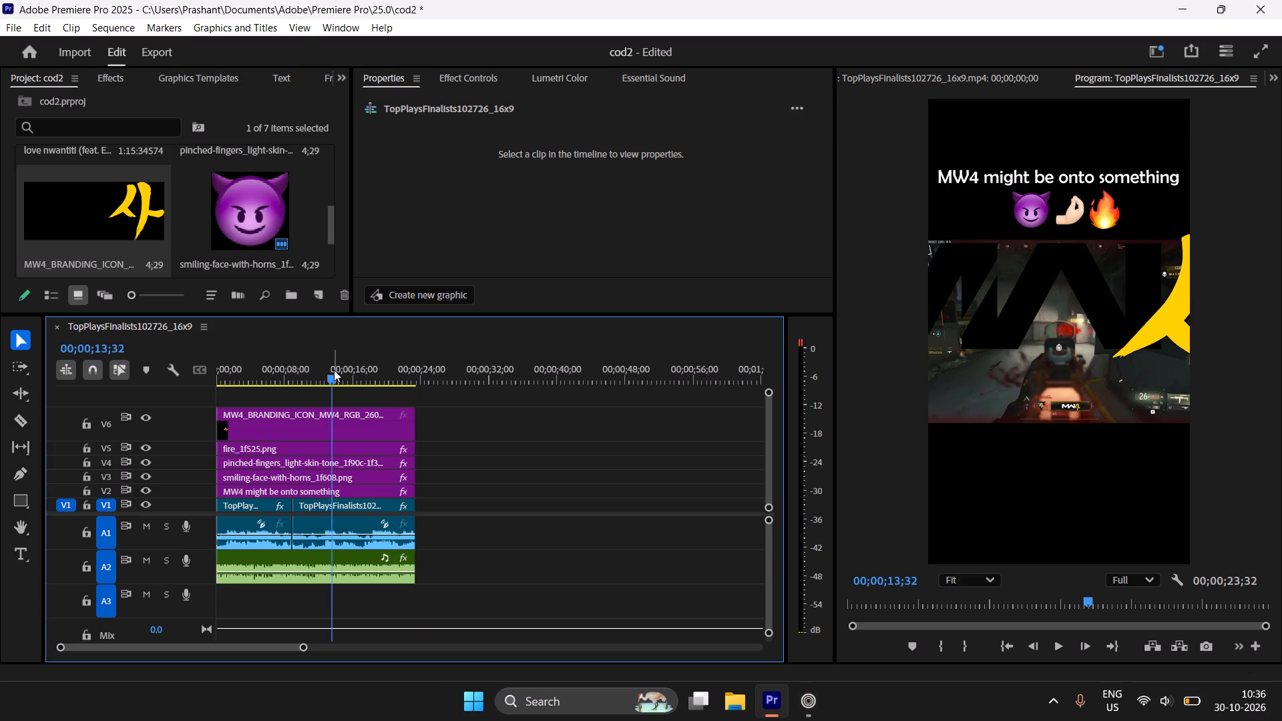
pyautogui.click(360, 423)
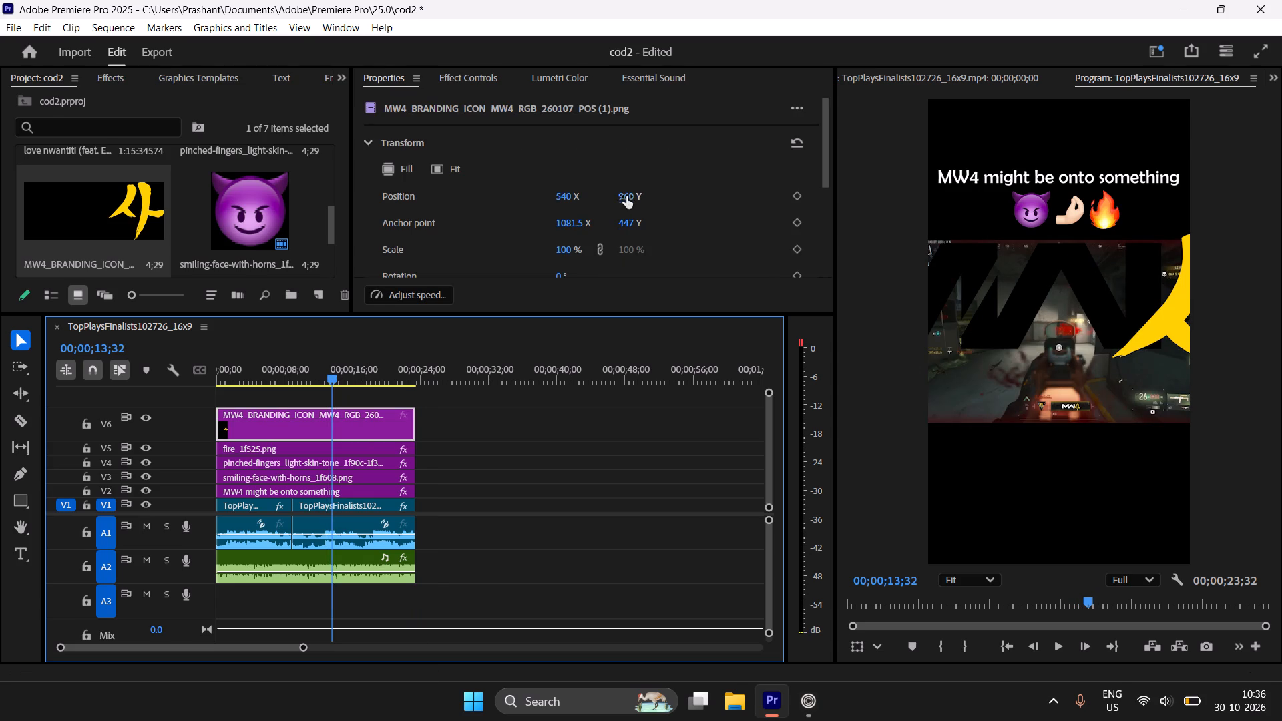
pyautogui.moveTo(626, 196); pyautogui.dragTo(1123, 208)
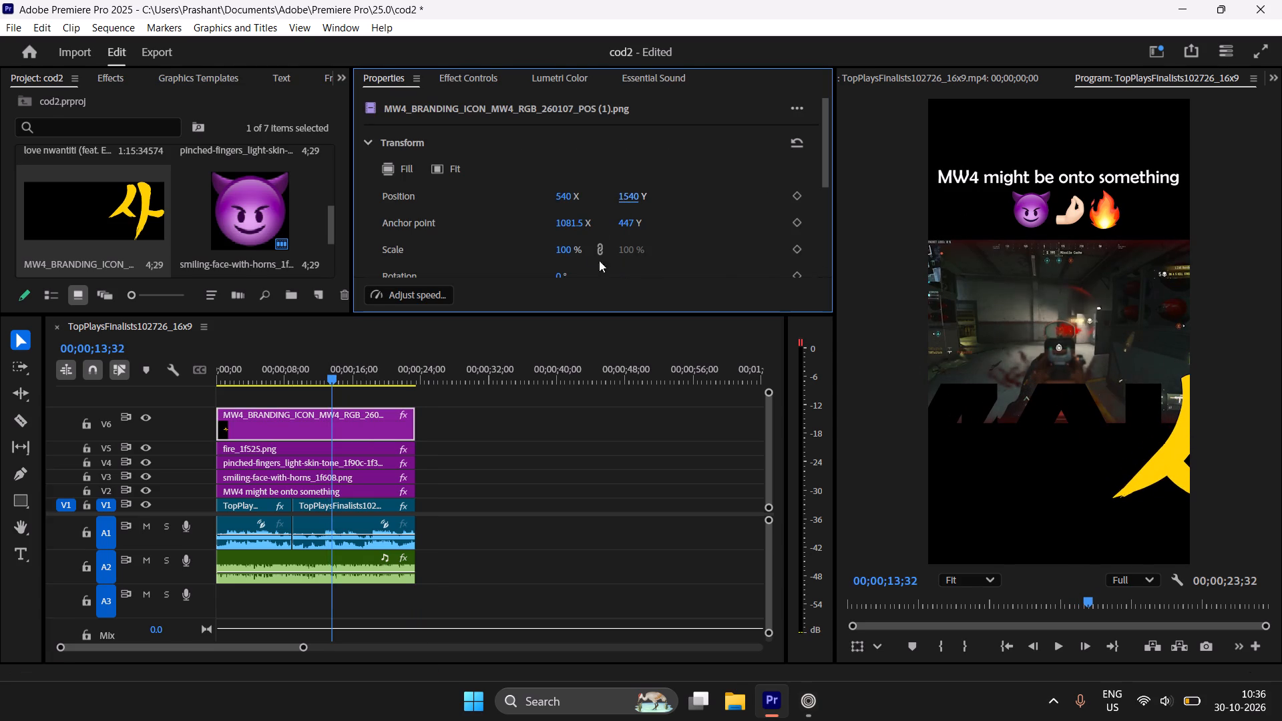
pyautogui.moveTo(576, 252); pyautogui.dragTo(483, 255)
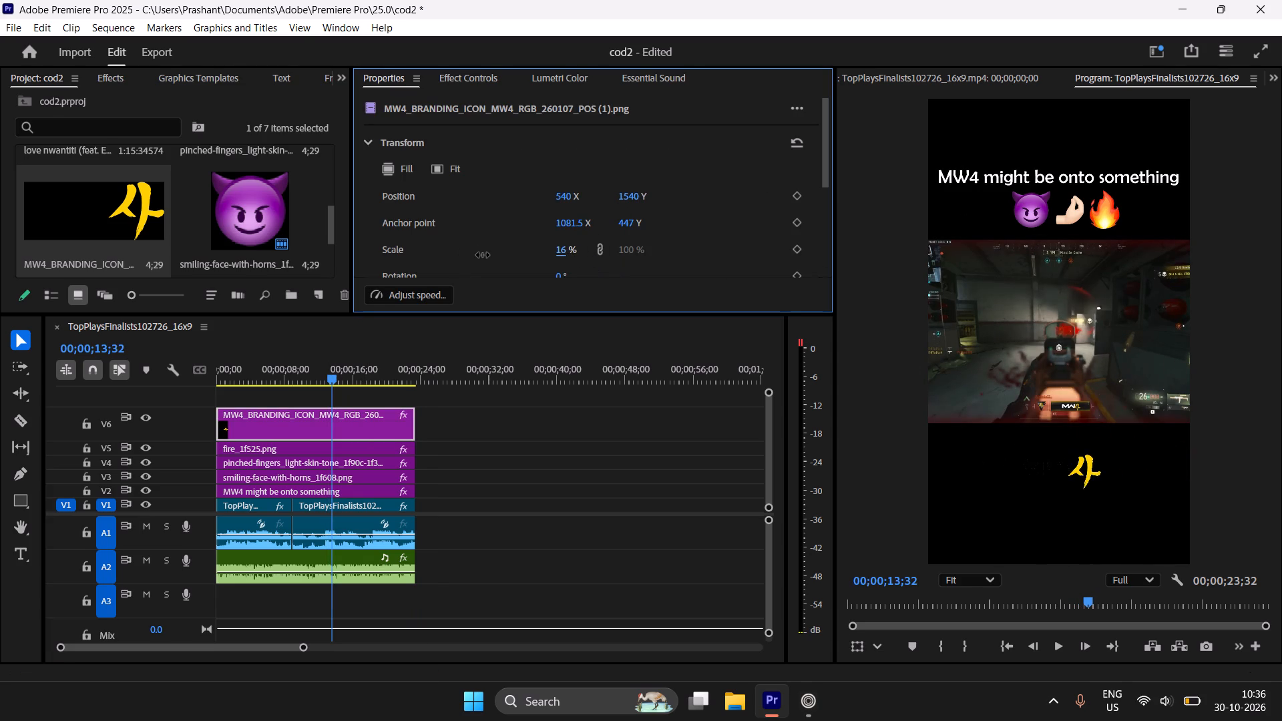
pyautogui.moveTo(483, 255); pyautogui.dragTo(486, 256)
pyautogui.scroll(1, 712, 245)
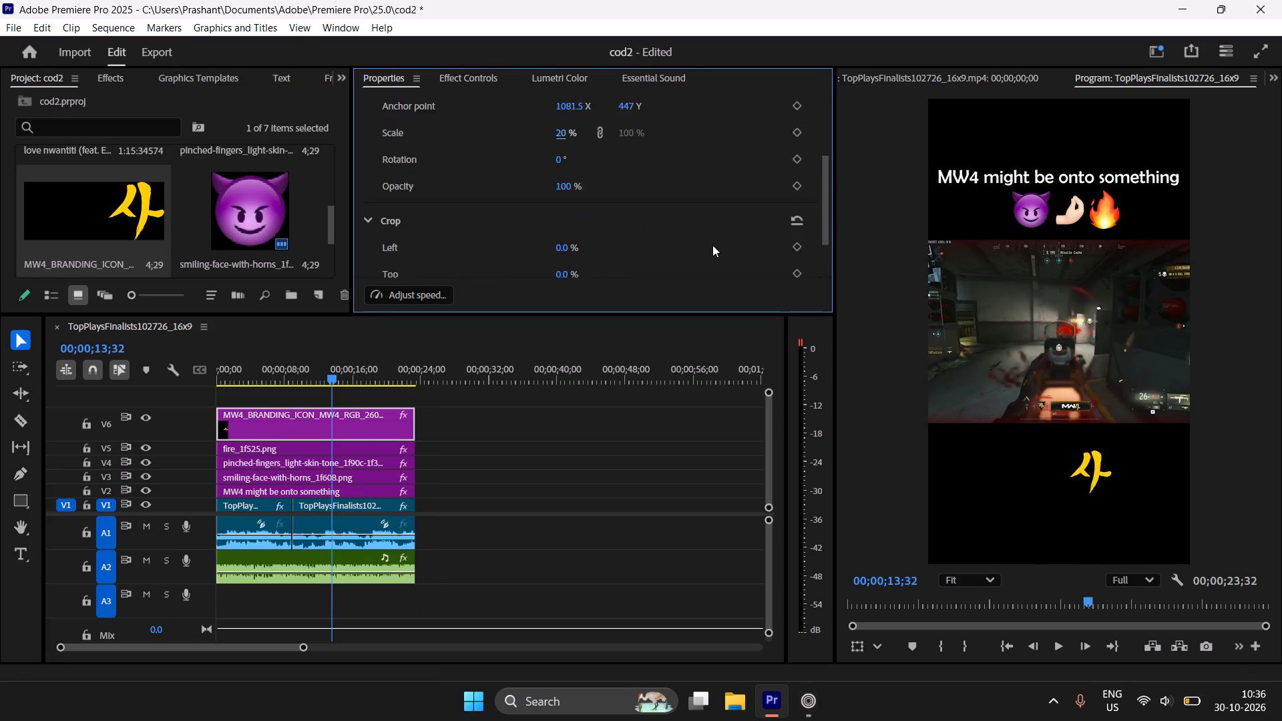
pyautogui.scroll(1, 712, 245)
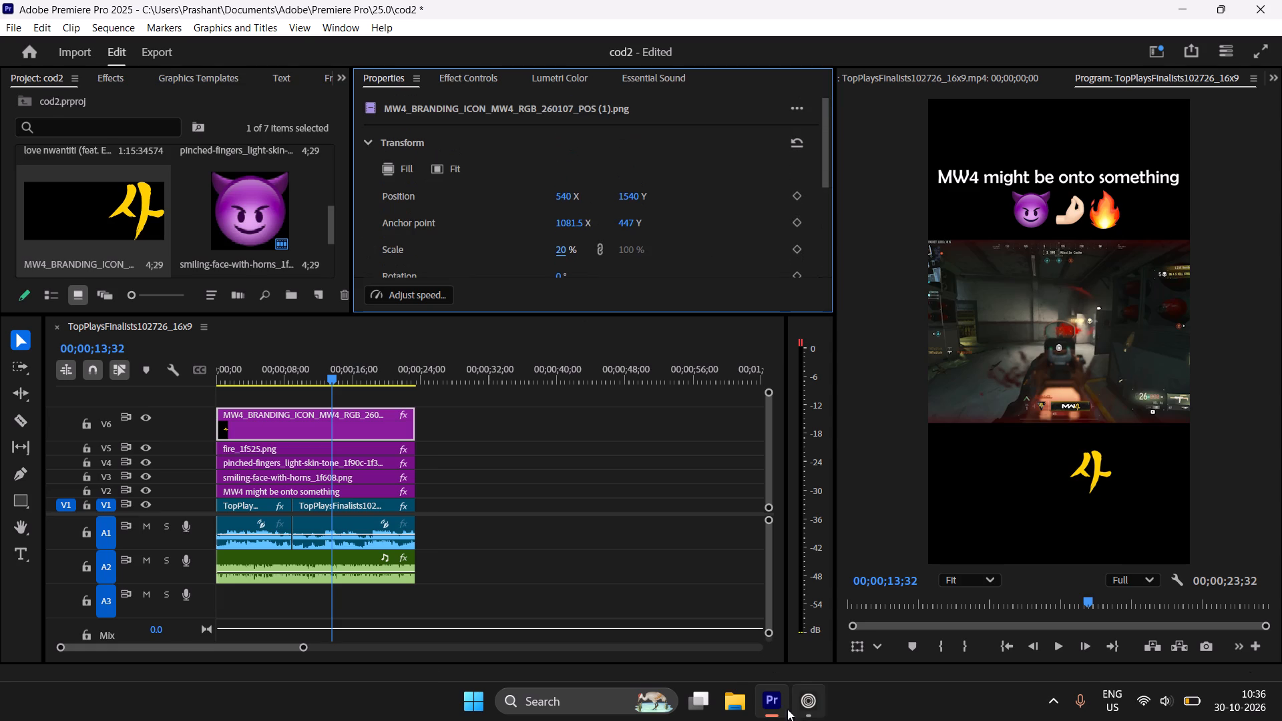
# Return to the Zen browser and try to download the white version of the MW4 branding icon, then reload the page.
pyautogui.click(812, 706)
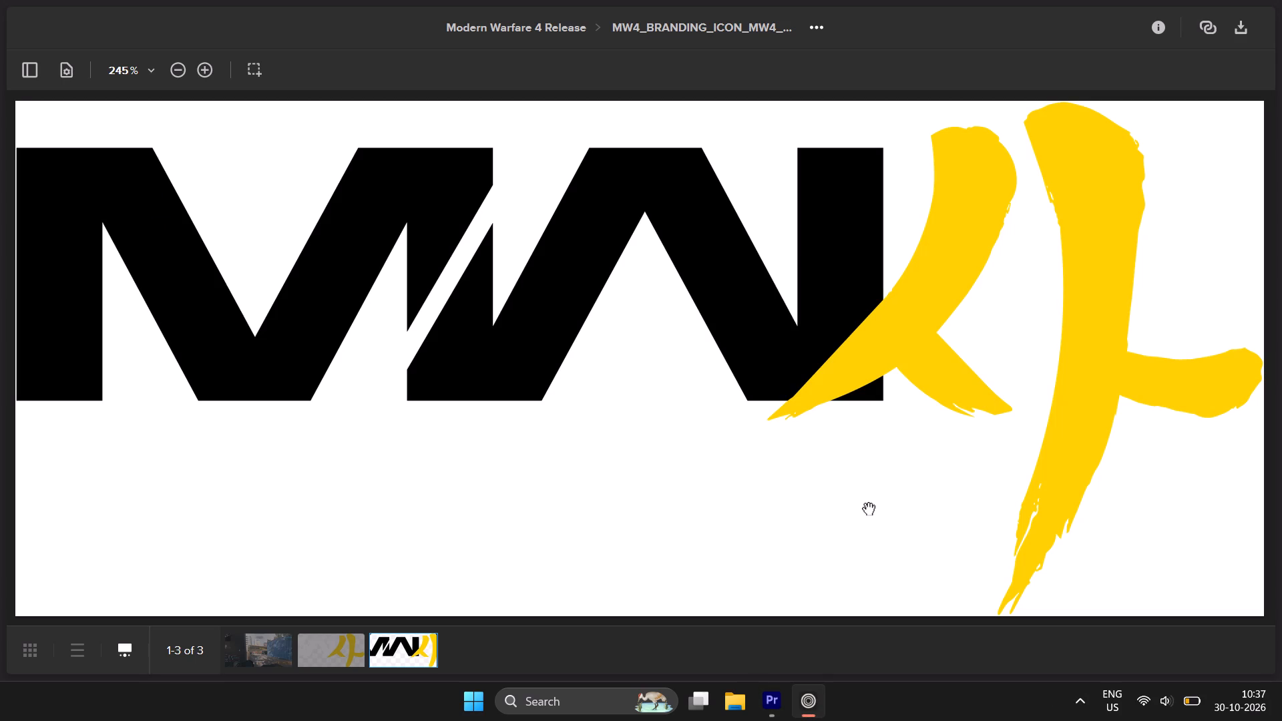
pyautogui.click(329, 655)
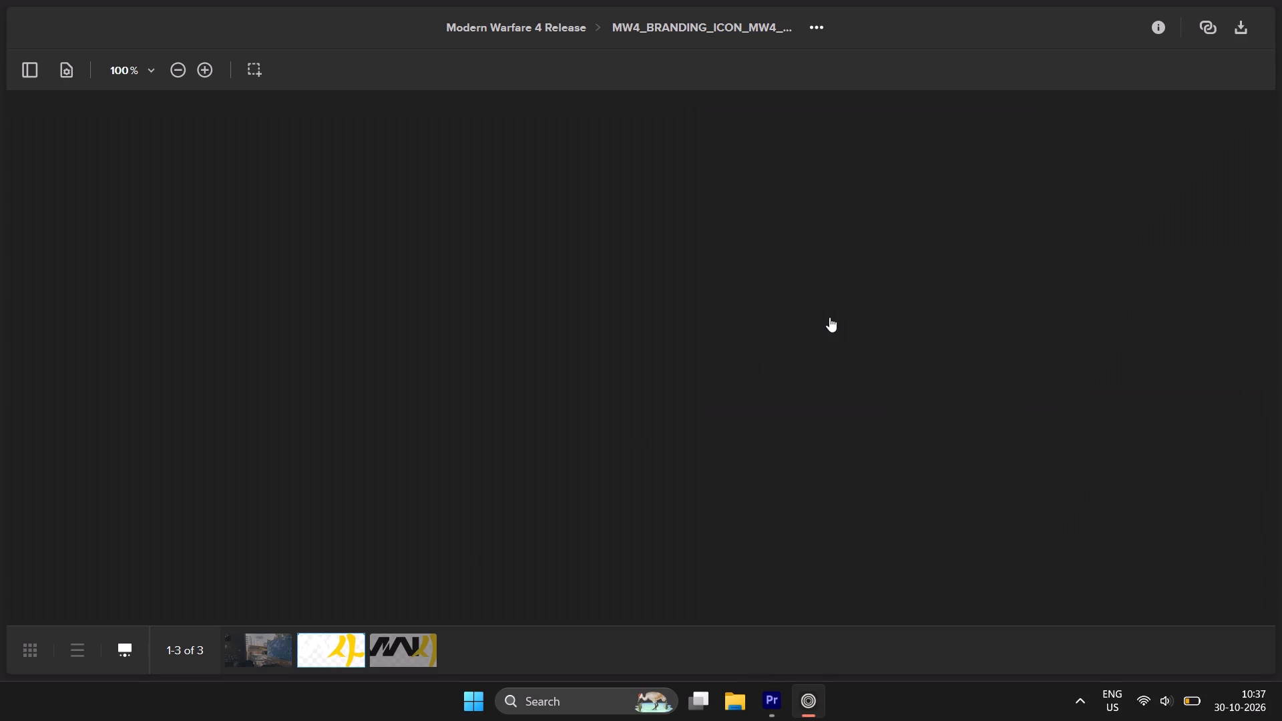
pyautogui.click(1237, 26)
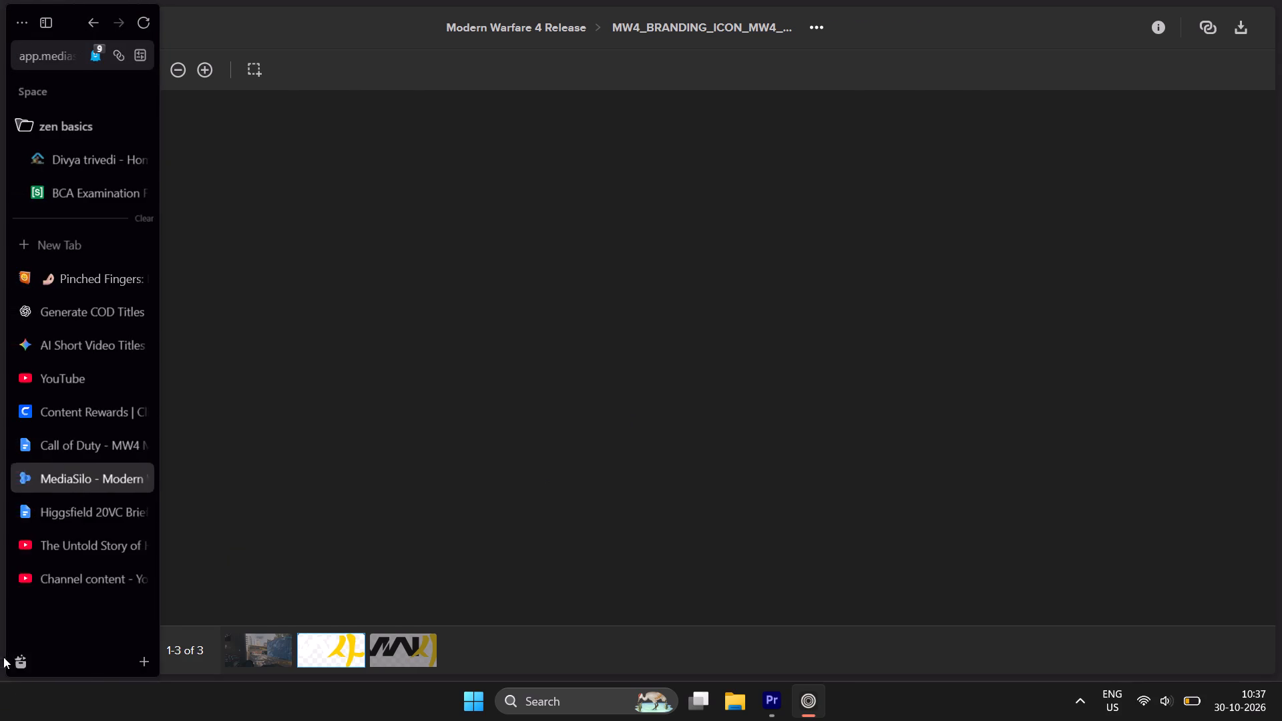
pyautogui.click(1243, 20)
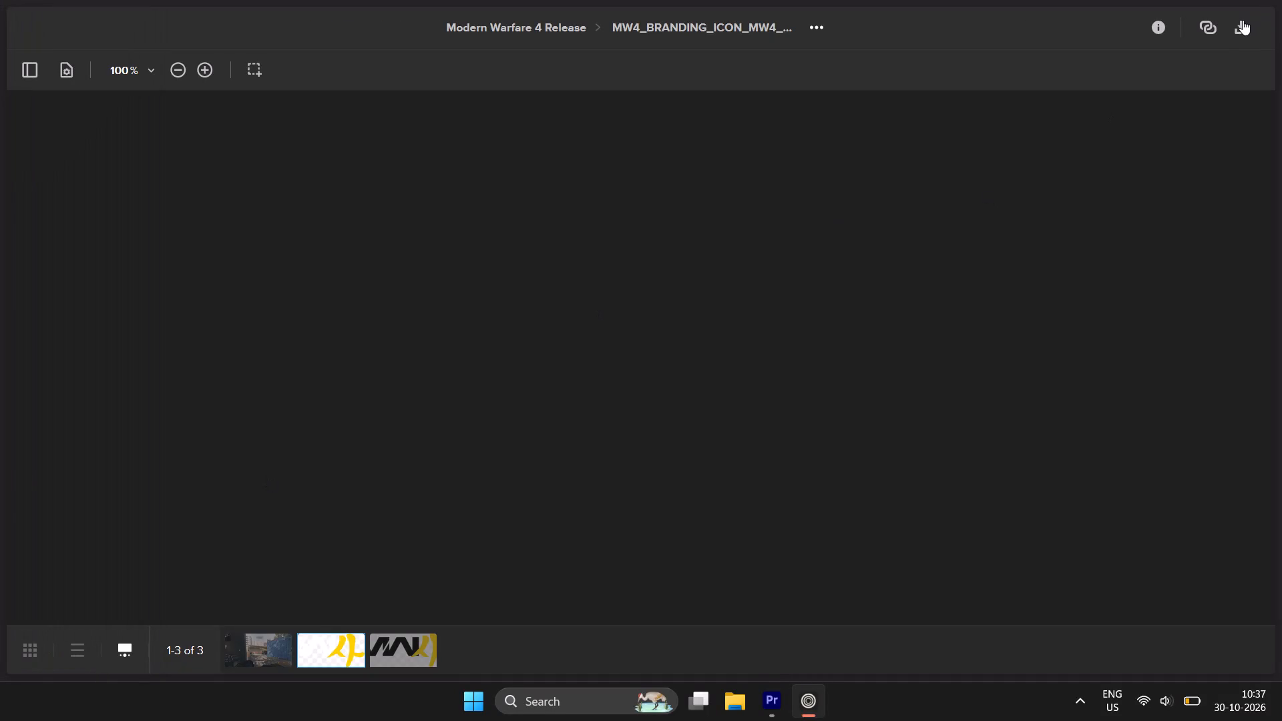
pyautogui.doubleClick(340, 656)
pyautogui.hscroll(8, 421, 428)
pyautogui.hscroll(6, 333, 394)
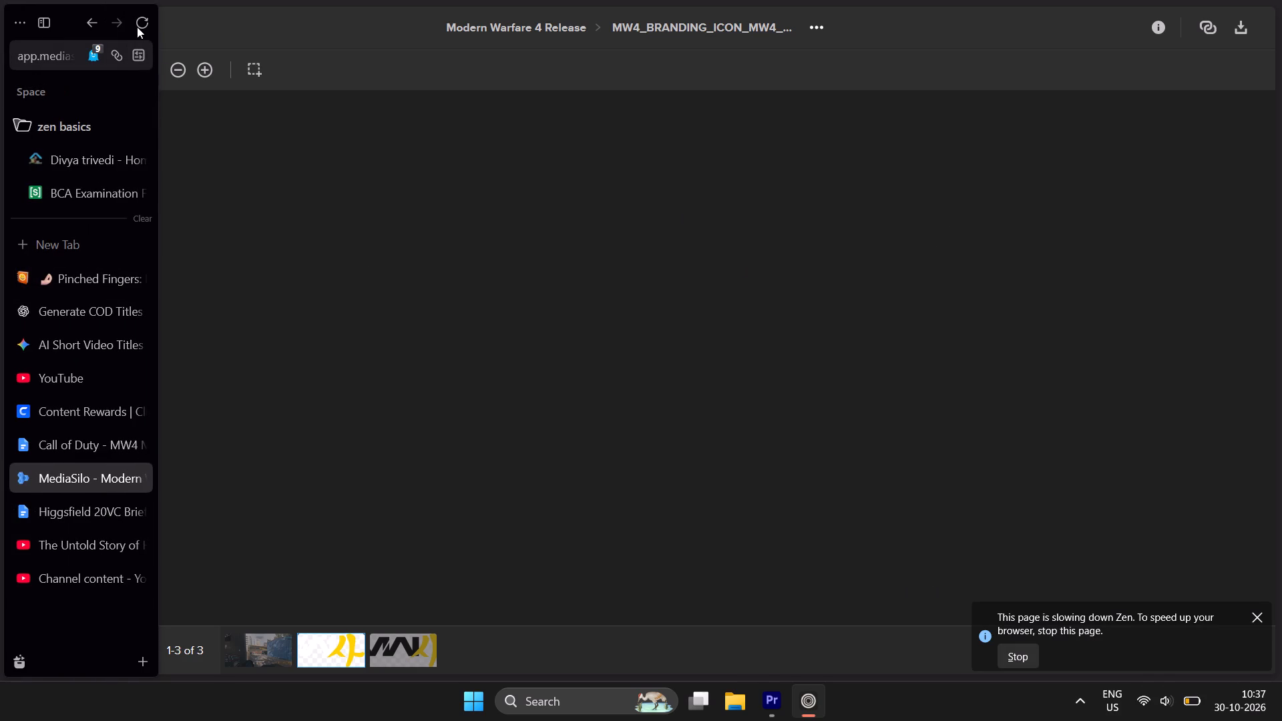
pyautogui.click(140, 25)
# Reopen the official content link from the brief and download the white MW4 branding icon via the browser.
pyautogui.click(86, 434)
pyautogui.doubleClick(467, 401)
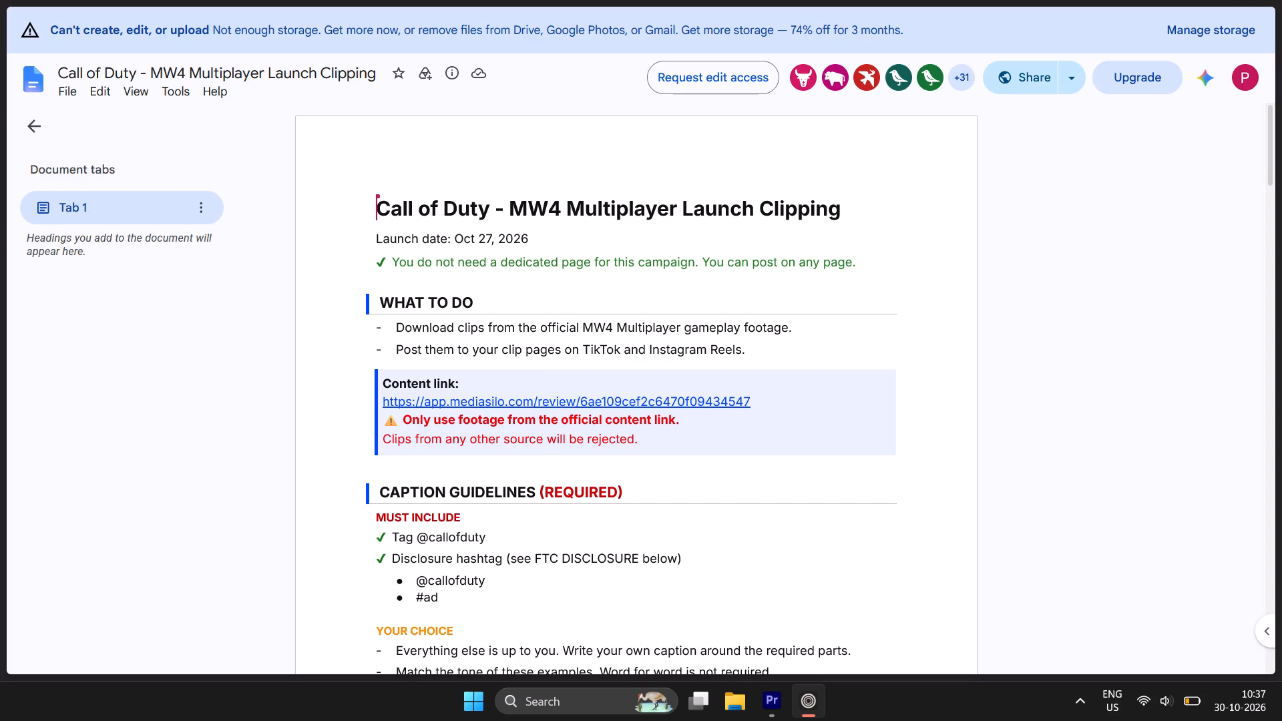
pyautogui.click(501, 435)
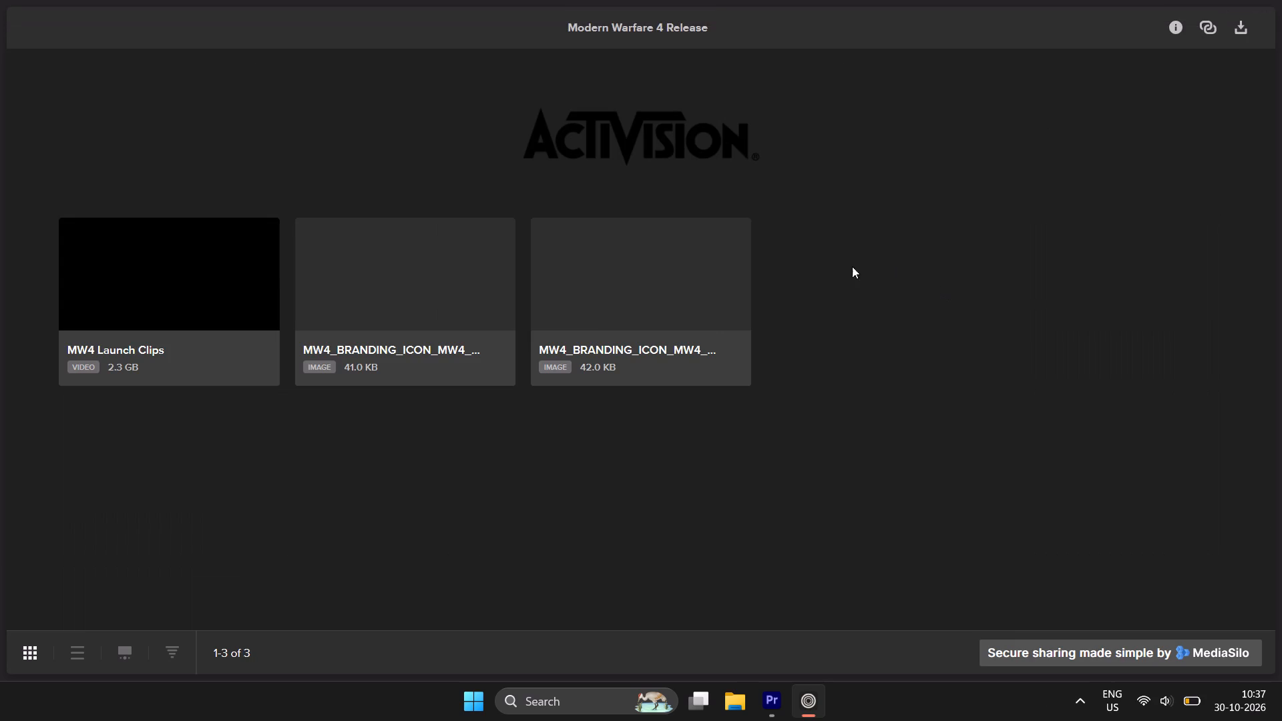
pyautogui.doubleClick(417, 299)
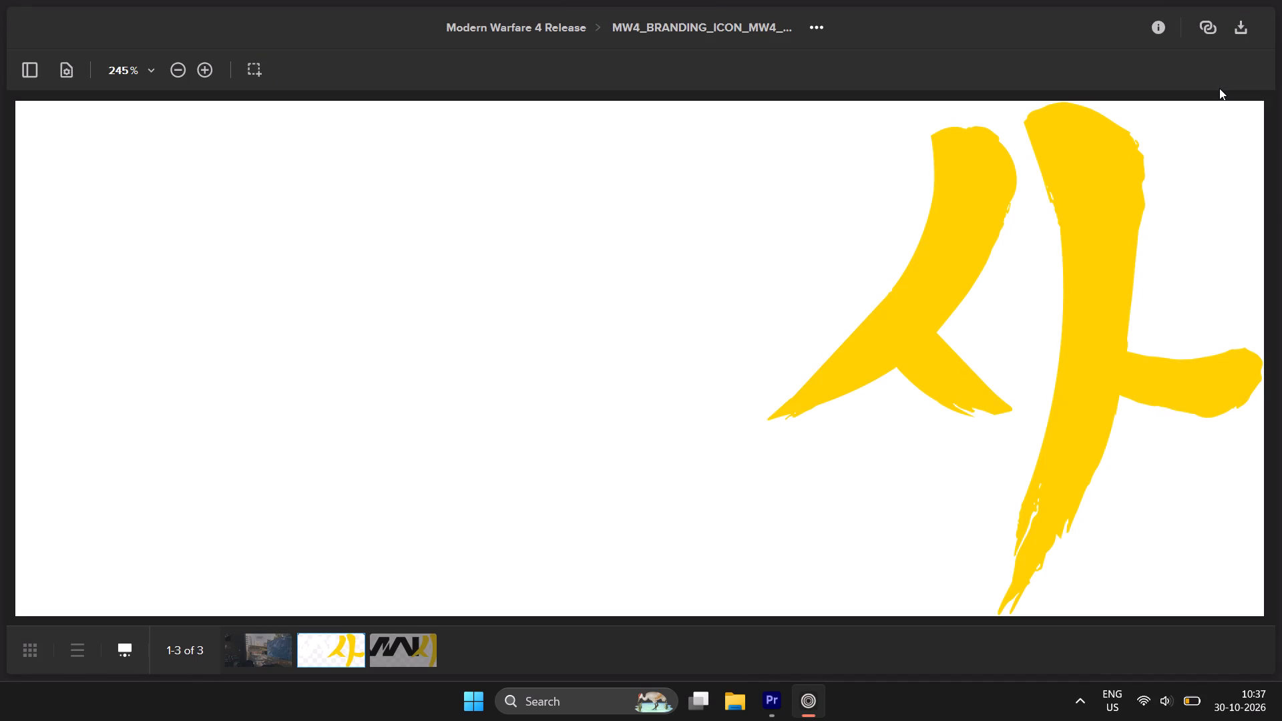
pyautogui.click(1243, 21)
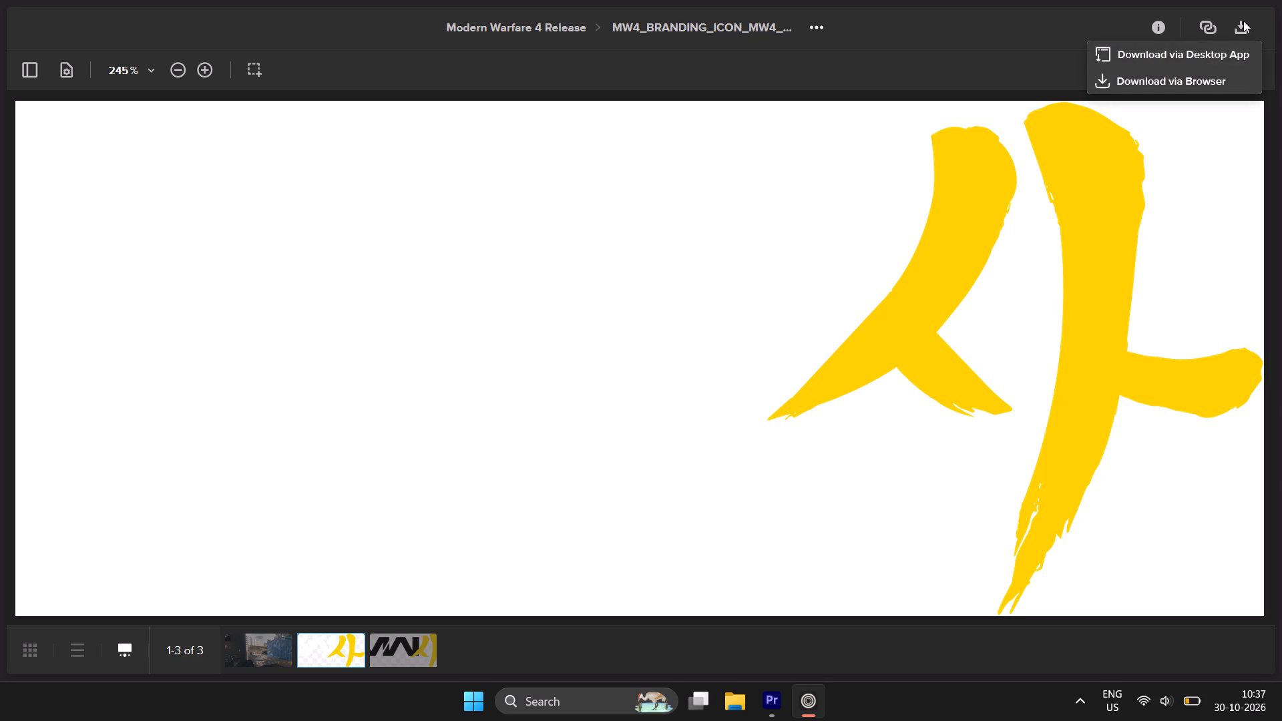
pyautogui.click(1144, 76)
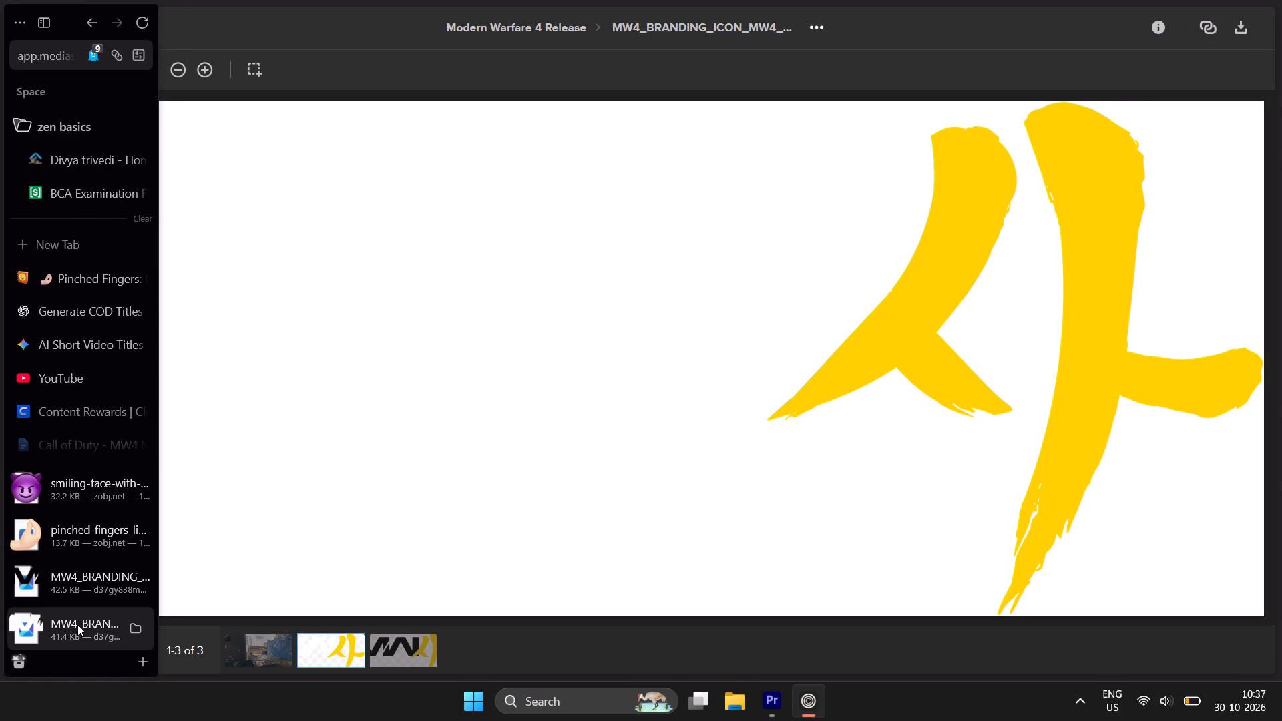
# Import the downloaded white MW4 branding icon from the Zen browser into the cod2 project in Premiere Pro.
pyautogui.moveTo(77, 624); pyautogui.dragTo(784, 694)
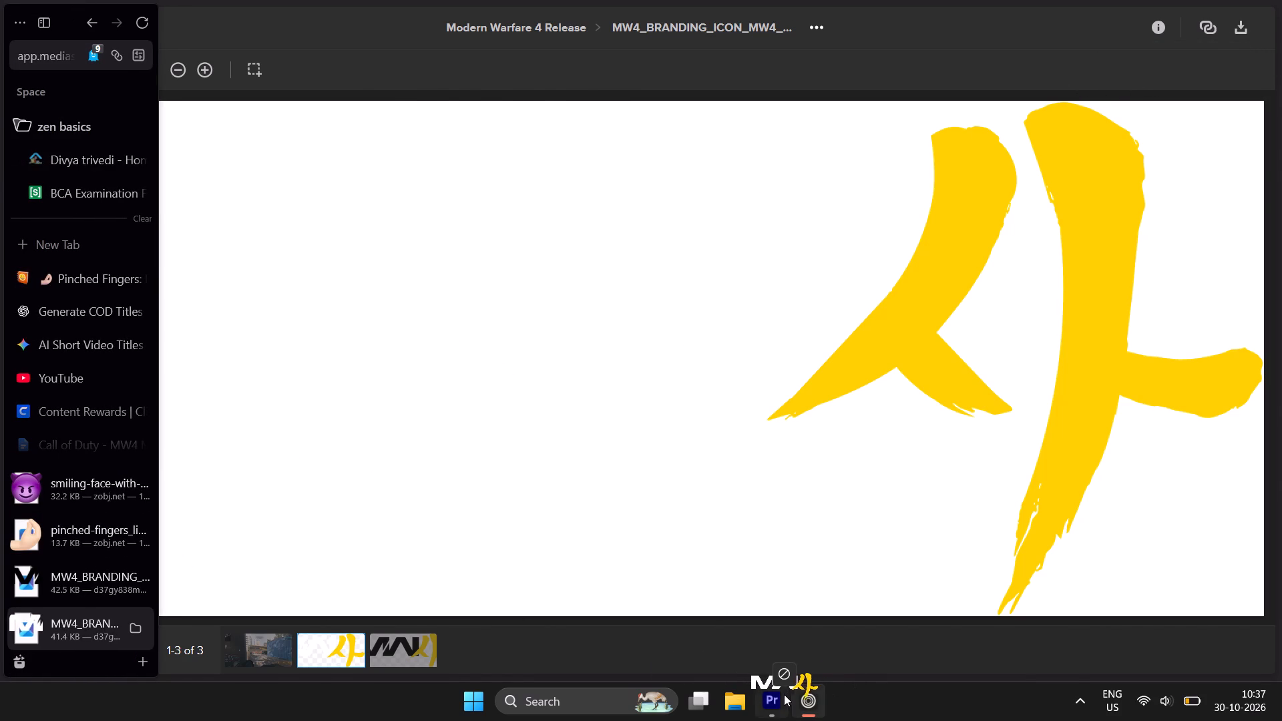
pyautogui.moveTo(784, 694); pyautogui.dragTo(280, 248)
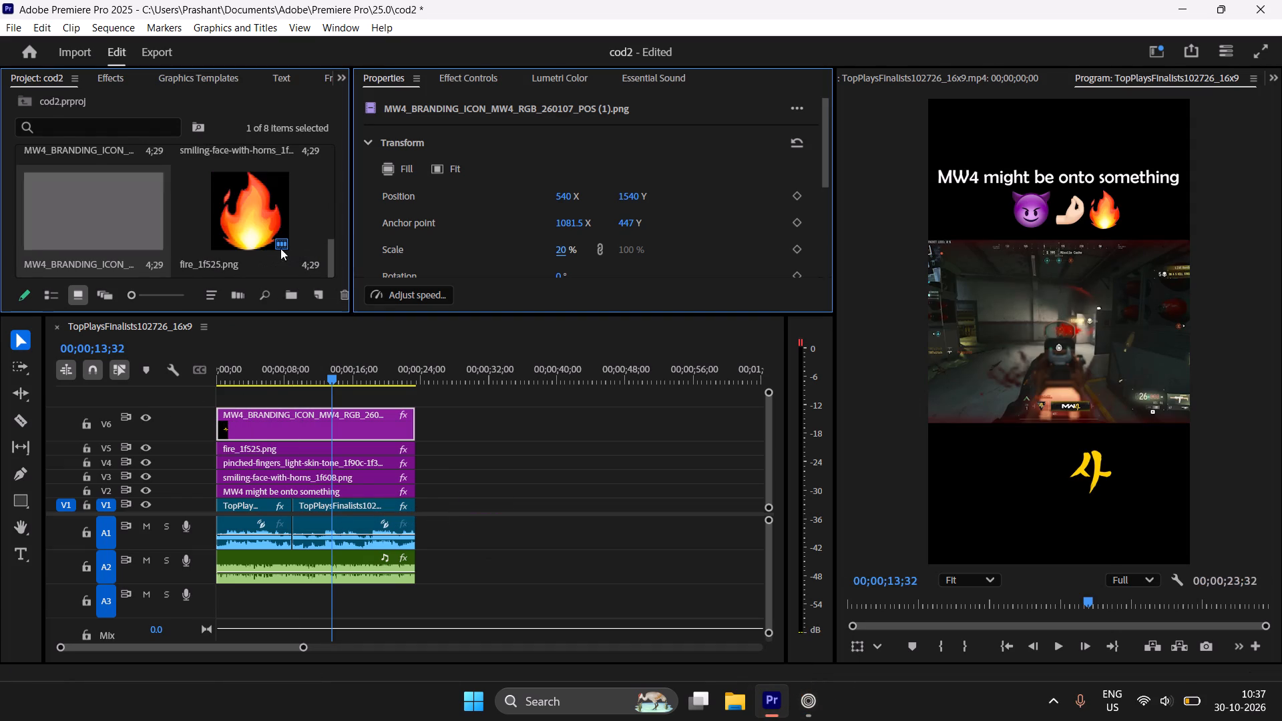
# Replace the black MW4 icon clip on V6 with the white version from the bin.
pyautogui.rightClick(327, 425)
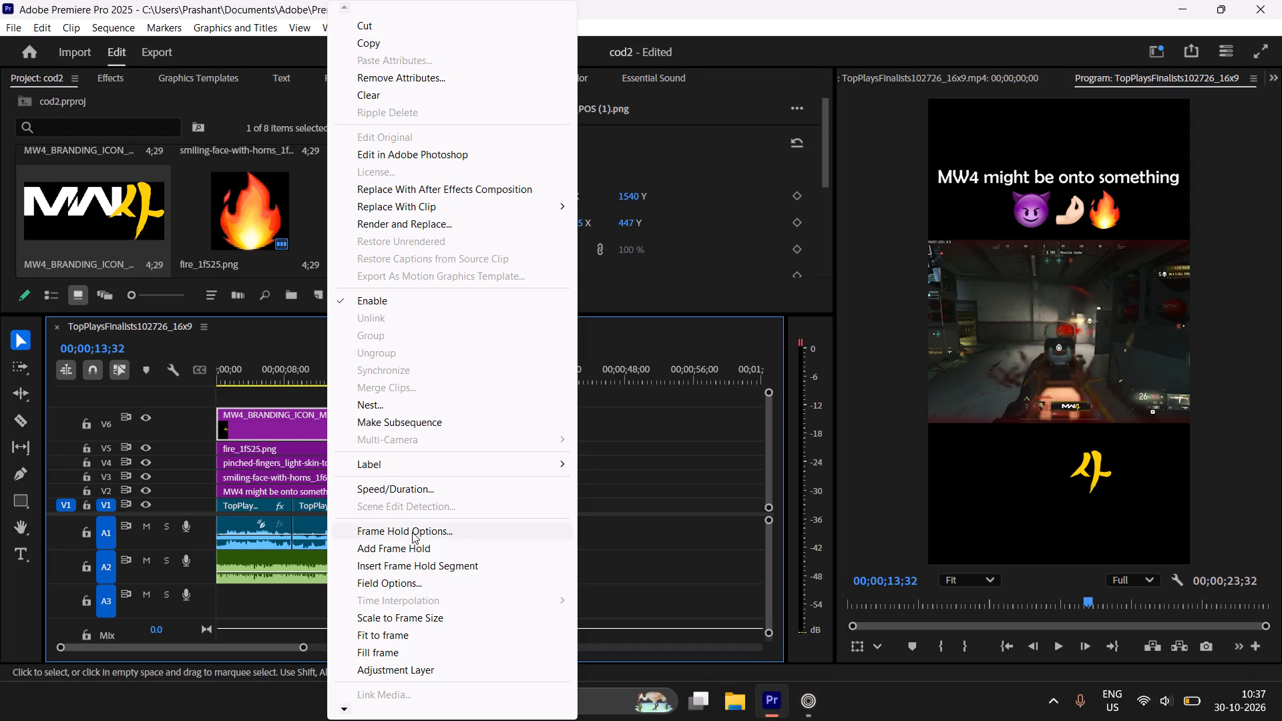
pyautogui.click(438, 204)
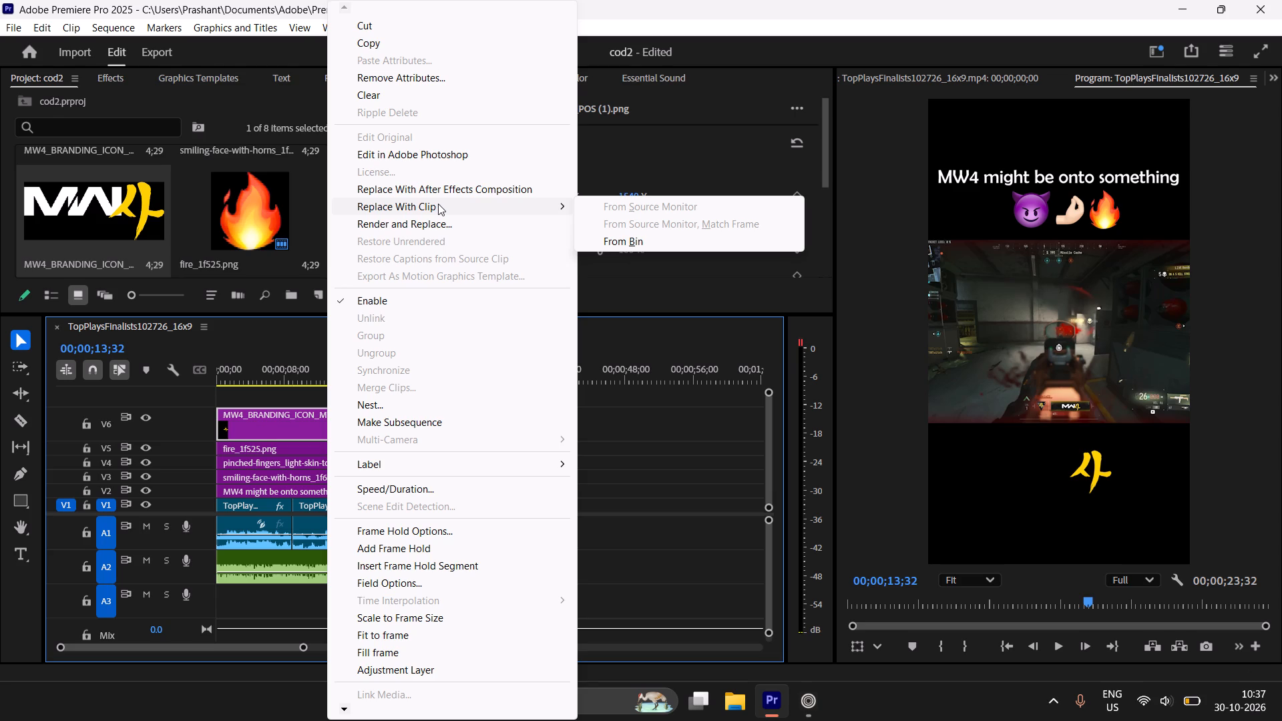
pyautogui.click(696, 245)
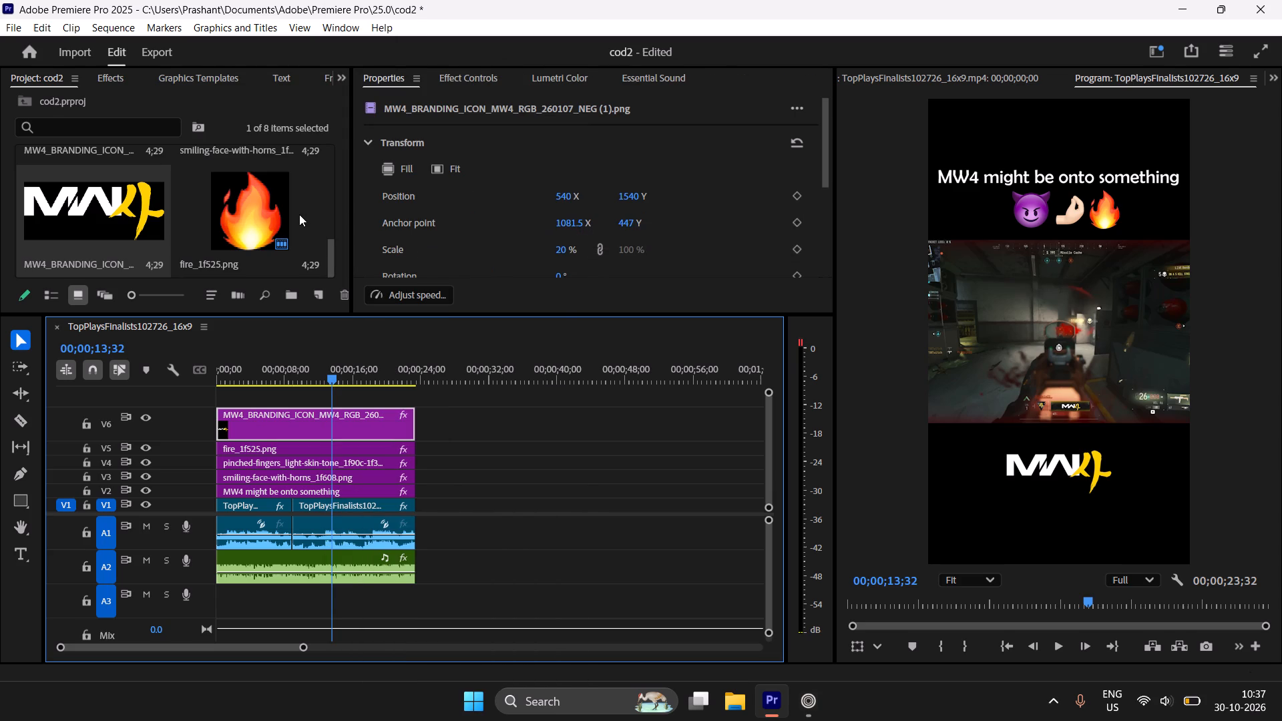
# Lay a fresh white MW4 icon at the start of V6, delete the rest of the old clip and extend the new one to the sequence end.
pyautogui.scroll(-2, 258, 222)
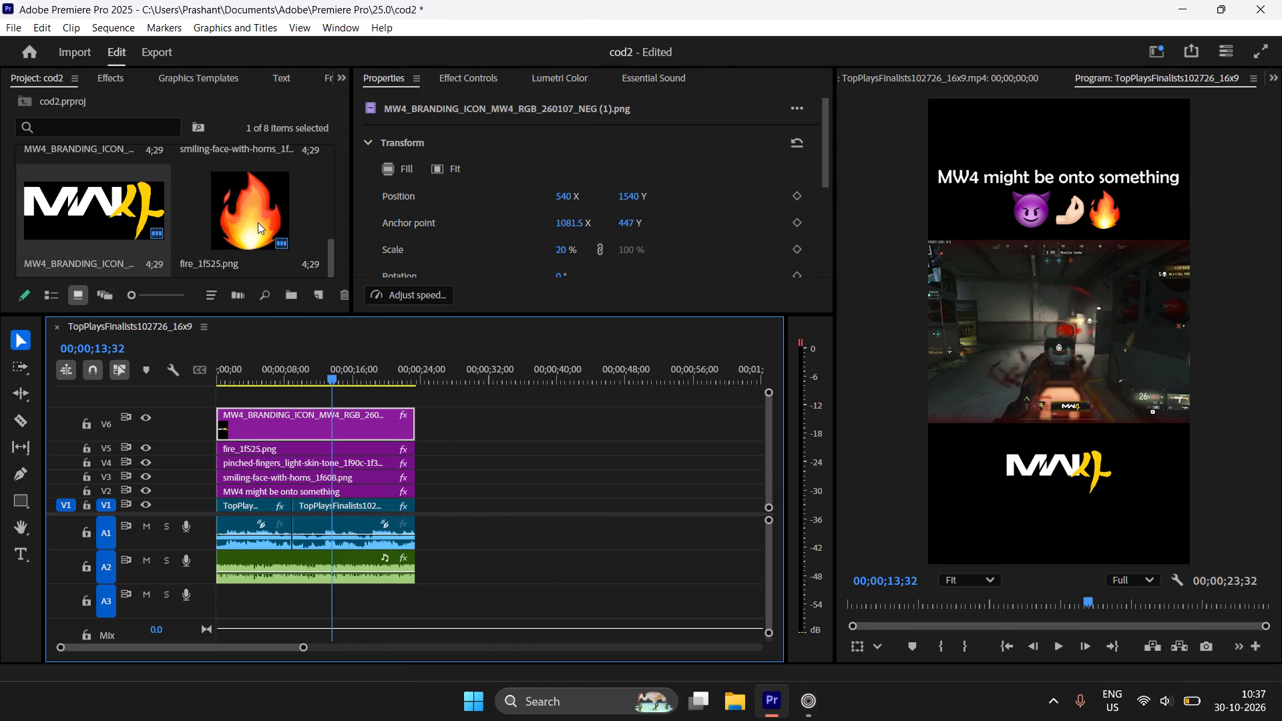
pyautogui.click(333, 250)
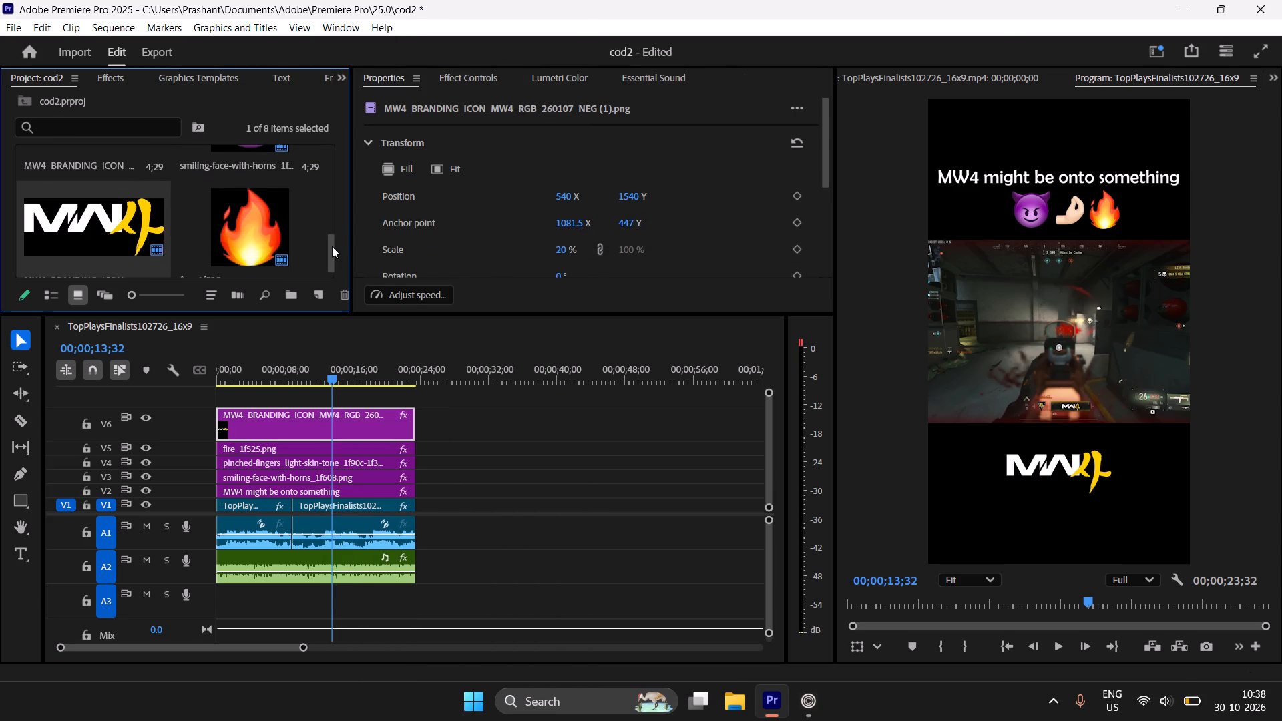
pyautogui.doubleClick(72, 217)
pyautogui.moveTo(72, 217); pyautogui.dragTo(200, 416)
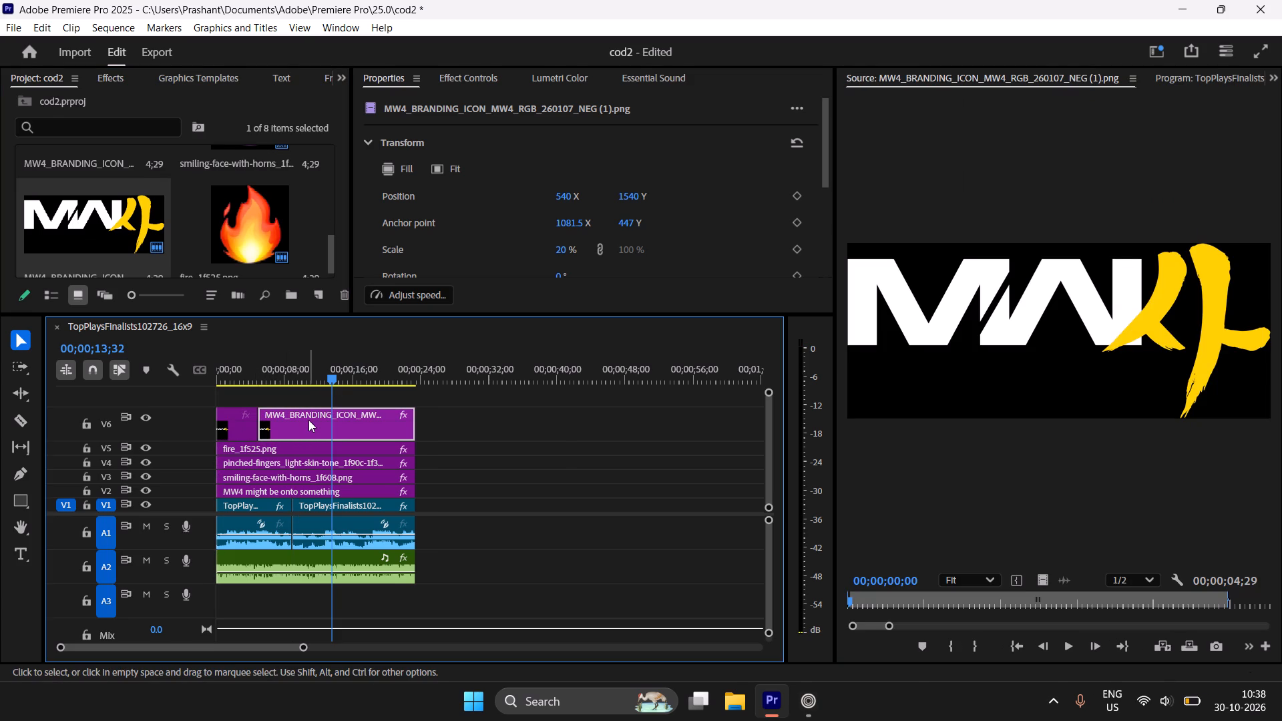
pyautogui.press('Delete')
pyautogui.moveTo(260, 423); pyautogui.dragTo(390, 435)
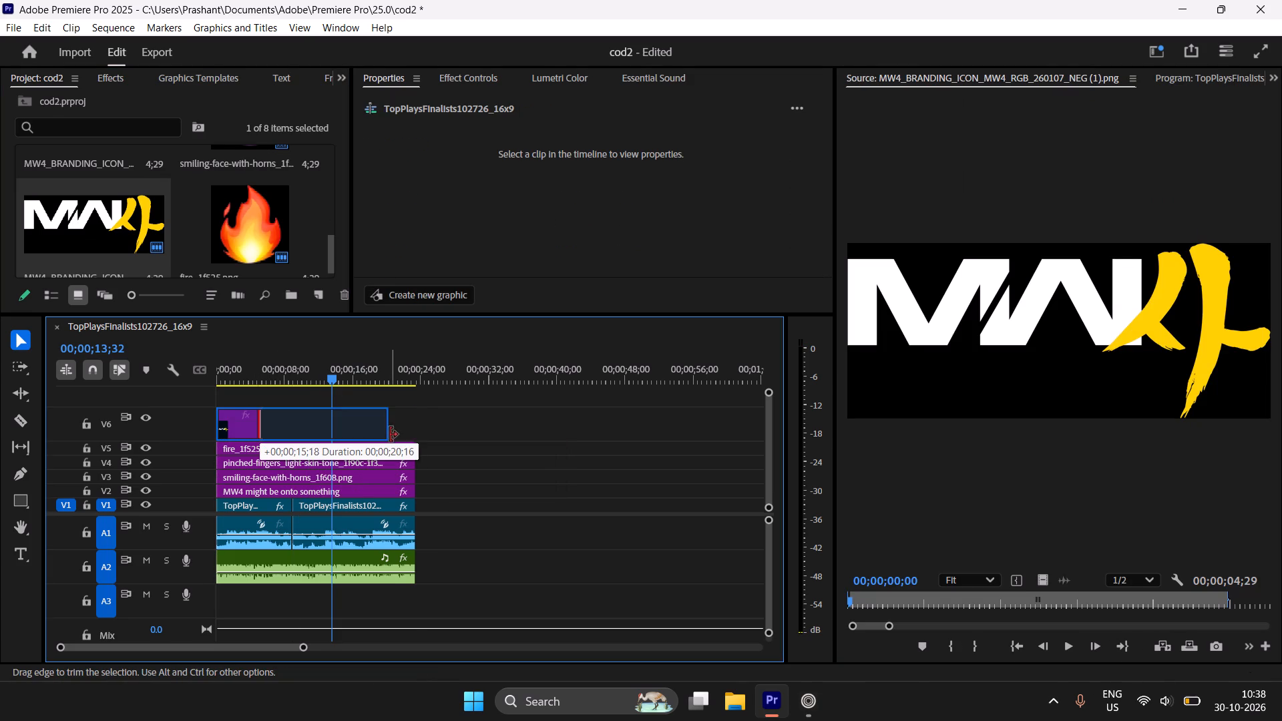
pyautogui.moveTo(390, 435); pyautogui.dragTo(412, 440)
# Position the white MW4 icon just below the gameplay footage at Y 1452 and scale it to 21%.
pyautogui.moveTo(342, 379); pyautogui.dragTo(327, 377)
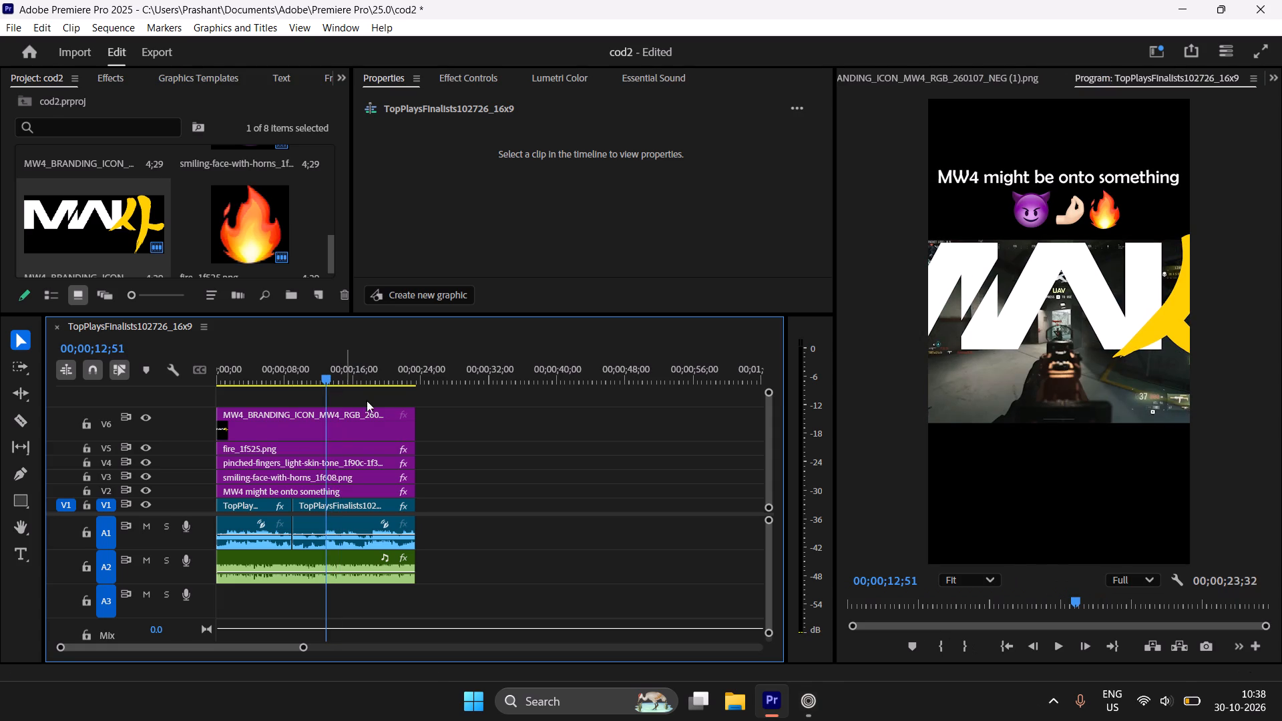
pyautogui.click(372, 428)
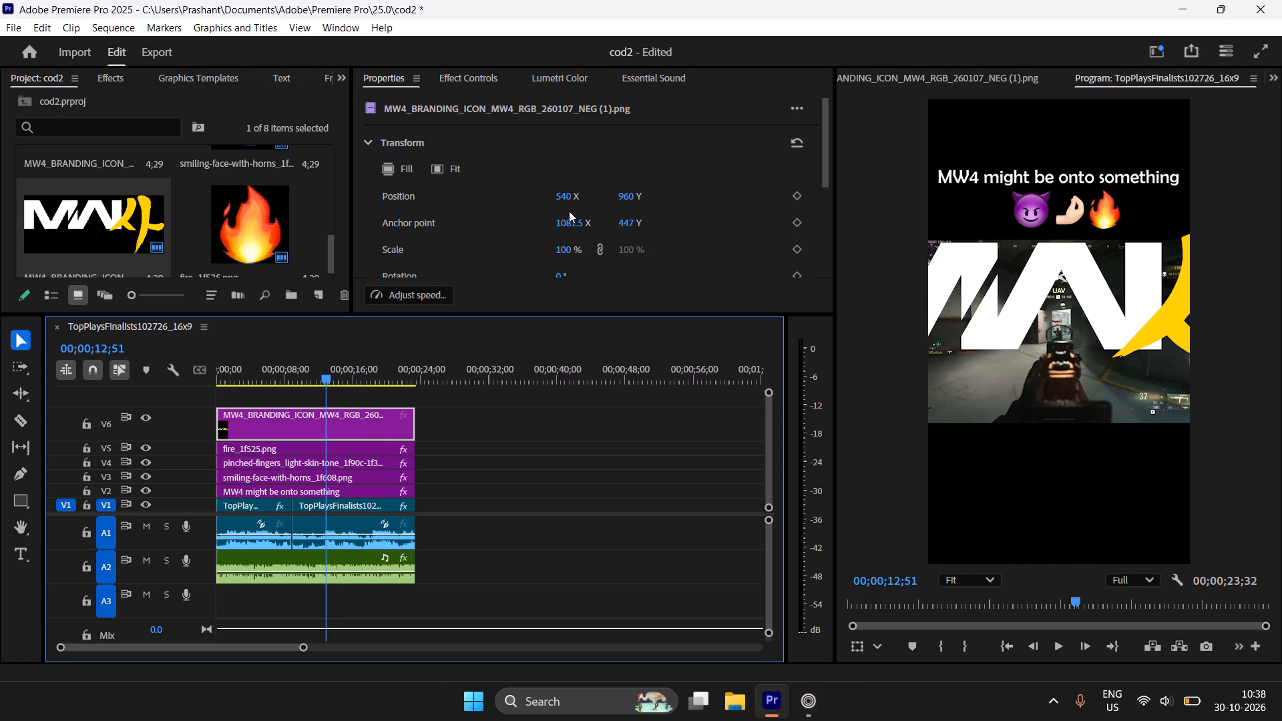
pyautogui.moveTo(628, 196); pyautogui.dragTo(1125, 214)
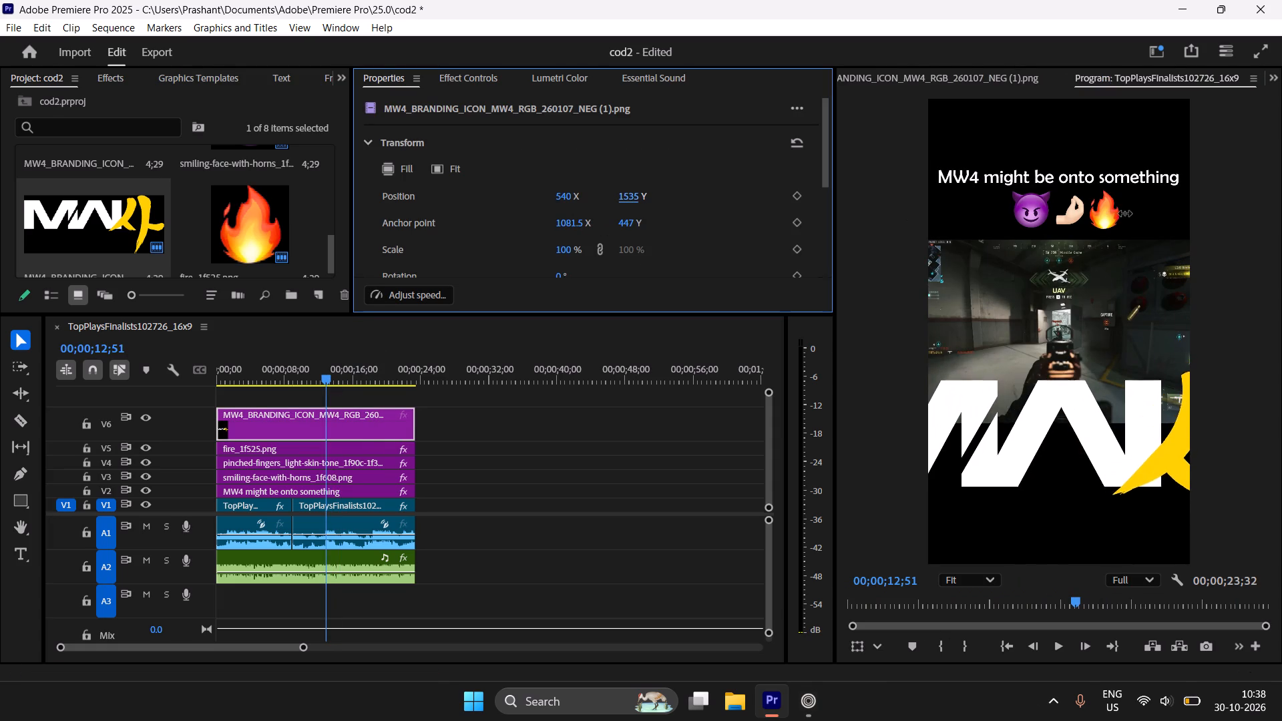
pyautogui.moveTo(1125, 214); pyautogui.dragTo(1120, 212)
pyautogui.moveTo(566, 249); pyautogui.dragTo(529, 250)
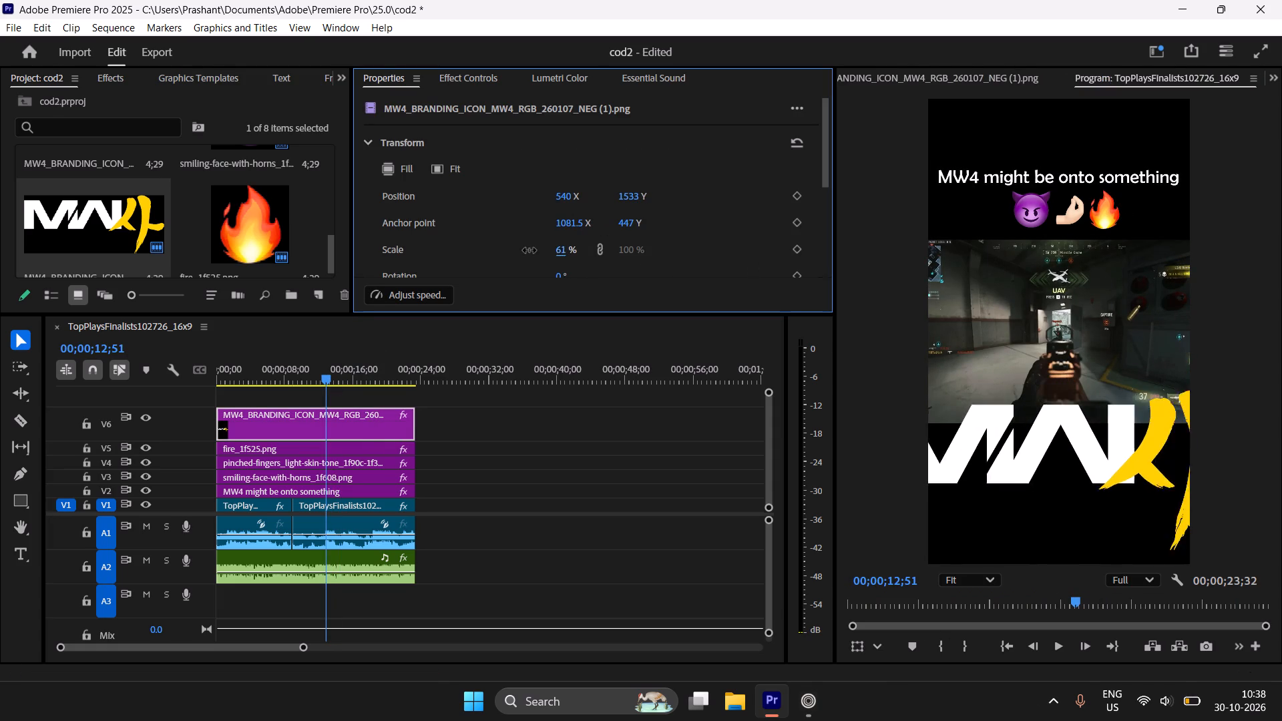
pyautogui.moveTo(529, 250); pyautogui.dragTo(504, 257)
pyautogui.moveTo(624, 198); pyautogui.dragTo(547, 192)
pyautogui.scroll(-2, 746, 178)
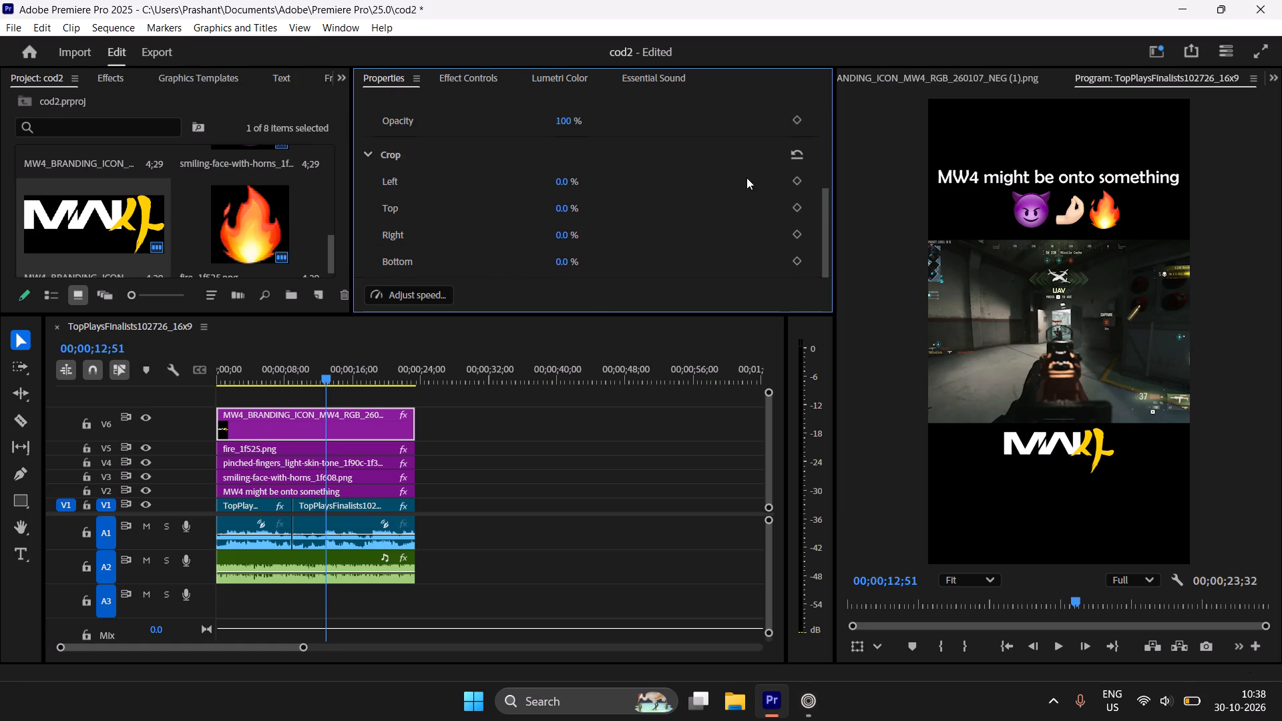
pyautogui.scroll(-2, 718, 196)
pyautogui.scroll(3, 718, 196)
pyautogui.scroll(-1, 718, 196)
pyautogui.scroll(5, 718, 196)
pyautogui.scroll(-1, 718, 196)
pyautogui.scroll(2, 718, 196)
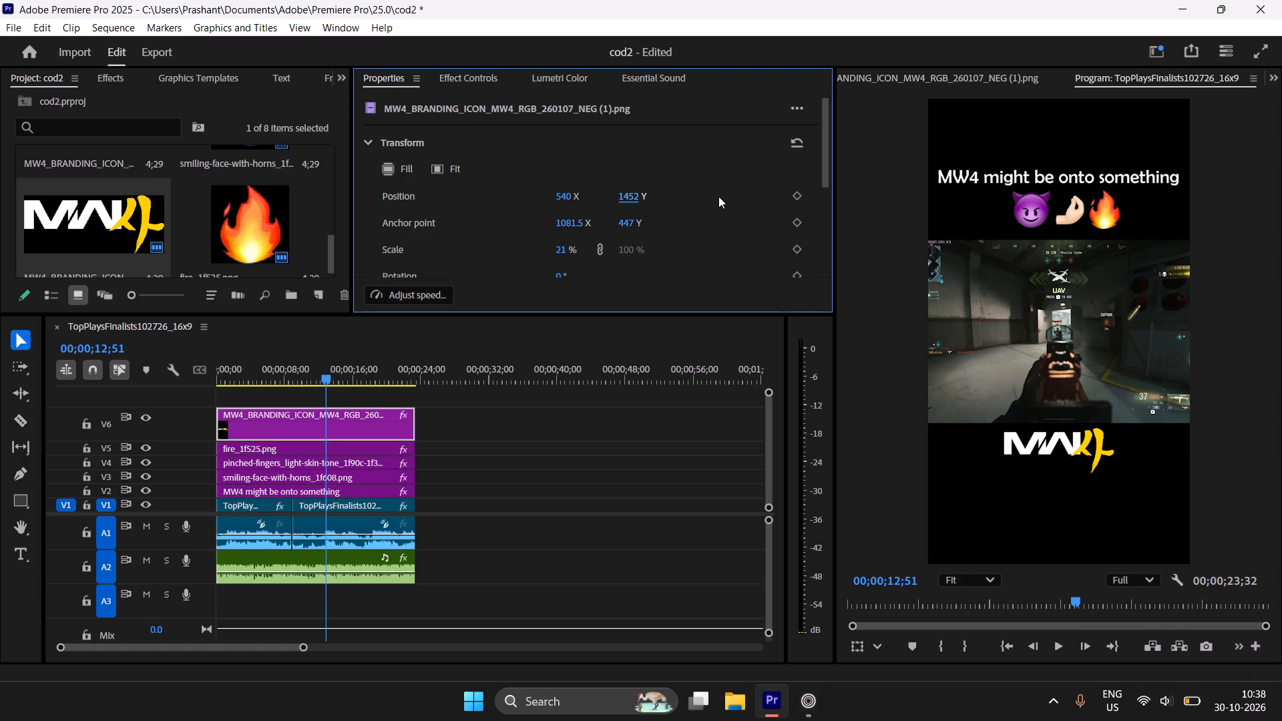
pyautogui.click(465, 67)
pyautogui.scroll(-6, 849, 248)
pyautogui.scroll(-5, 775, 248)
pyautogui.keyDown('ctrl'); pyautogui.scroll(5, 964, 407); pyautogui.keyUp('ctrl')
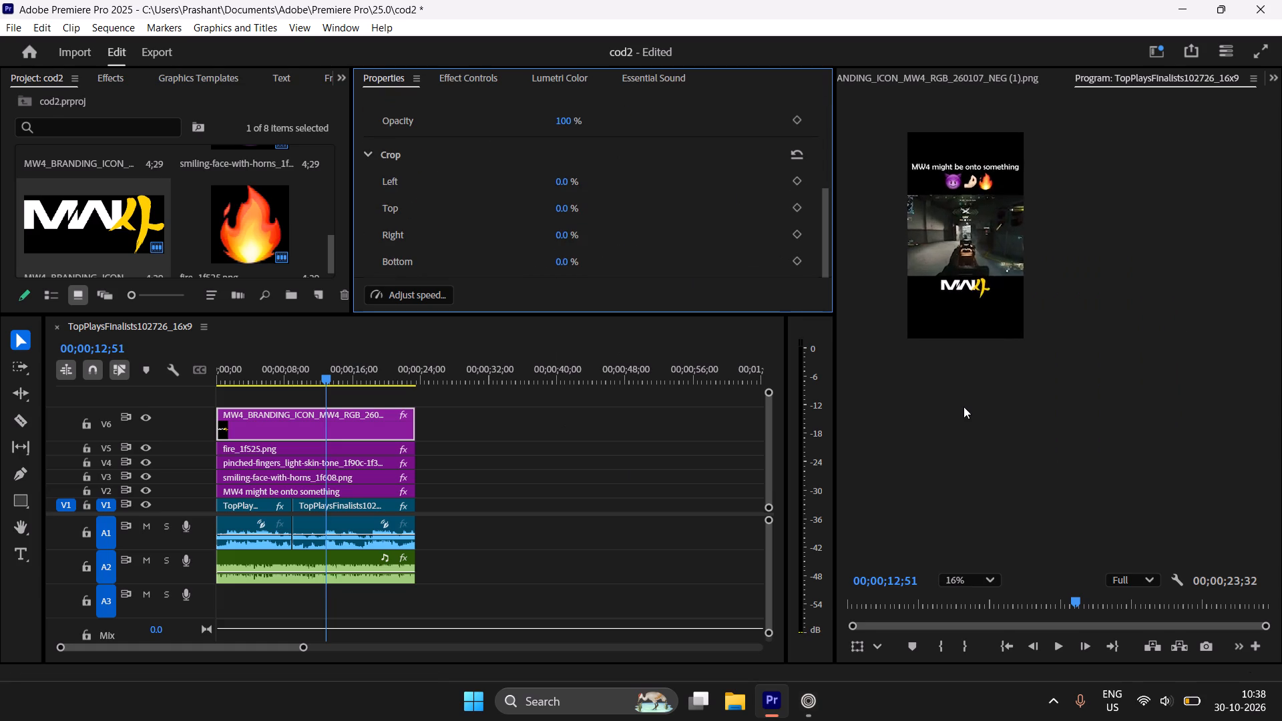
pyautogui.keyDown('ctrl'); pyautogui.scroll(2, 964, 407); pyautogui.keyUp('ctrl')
# Play back the second half of the sequence to check the MW4 logo against the title and gameplay, with the preview set to Fit.
pyautogui.press('space')
pyautogui.press('space')
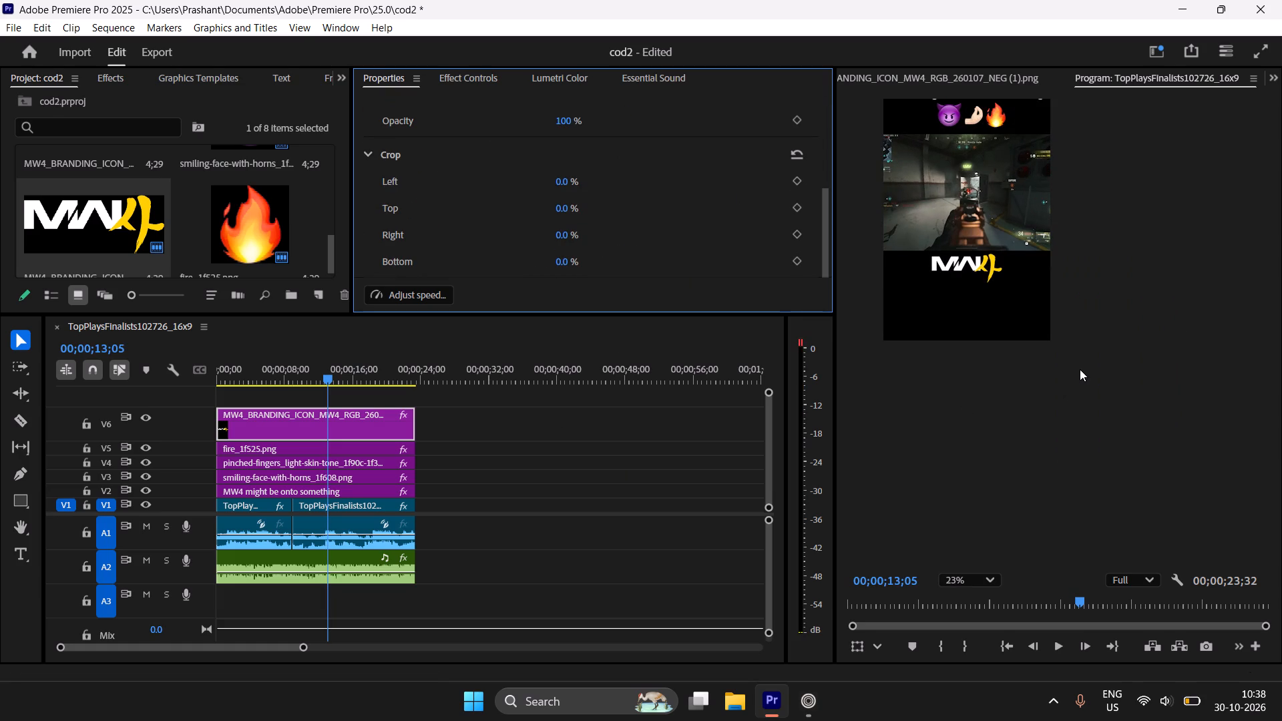
pyautogui.press('space')
pyautogui.moveTo(1138, 277); pyautogui.dragTo(1195, 394)
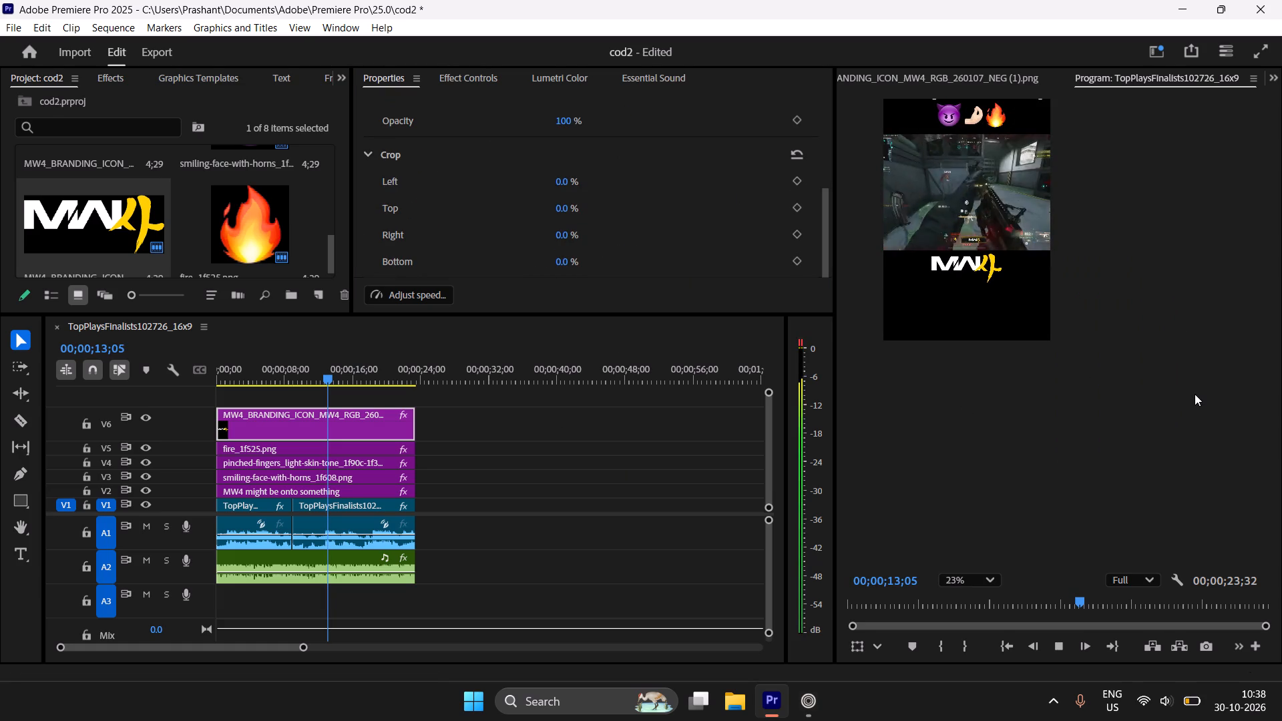
pyautogui.keyDown('ctrl'); pyautogui.scroll(1, 1195, 394); pyautogui.keyUp('ctrl')
pyautogui.keyDown('ctrl'); pyautogui.scroll(-1, 1195, 394); pyautogui.keyUp('ctrl')
pyautogui.press('space')
pyautogui.press('space')
pyautogui.press('space')
pyautogui.press('space')
pyautogui.press('space')
pyautogui.press('space')
pyautogui.press('space')
pyautogui.press('space')
pyautogui.press('space')
pyautogui.press('space')
pyautogui.press('space')
pyautogui.press('space')
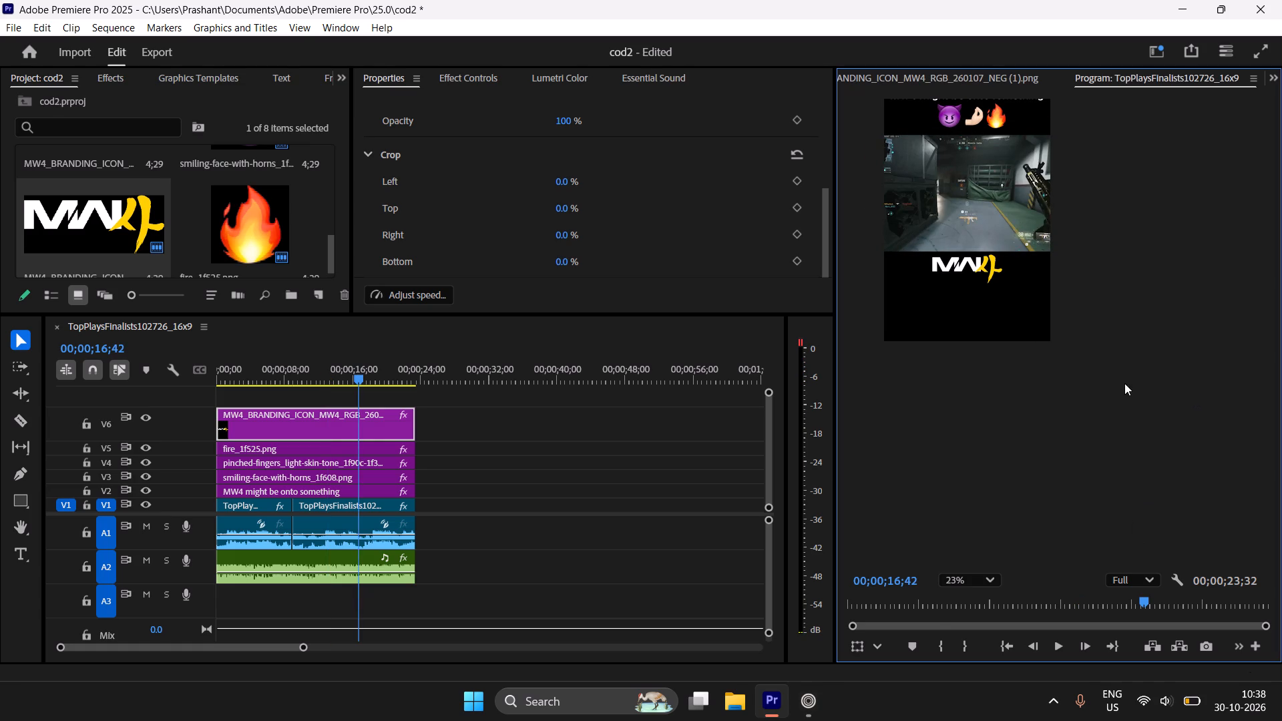
pyautogui.click(960, 581)
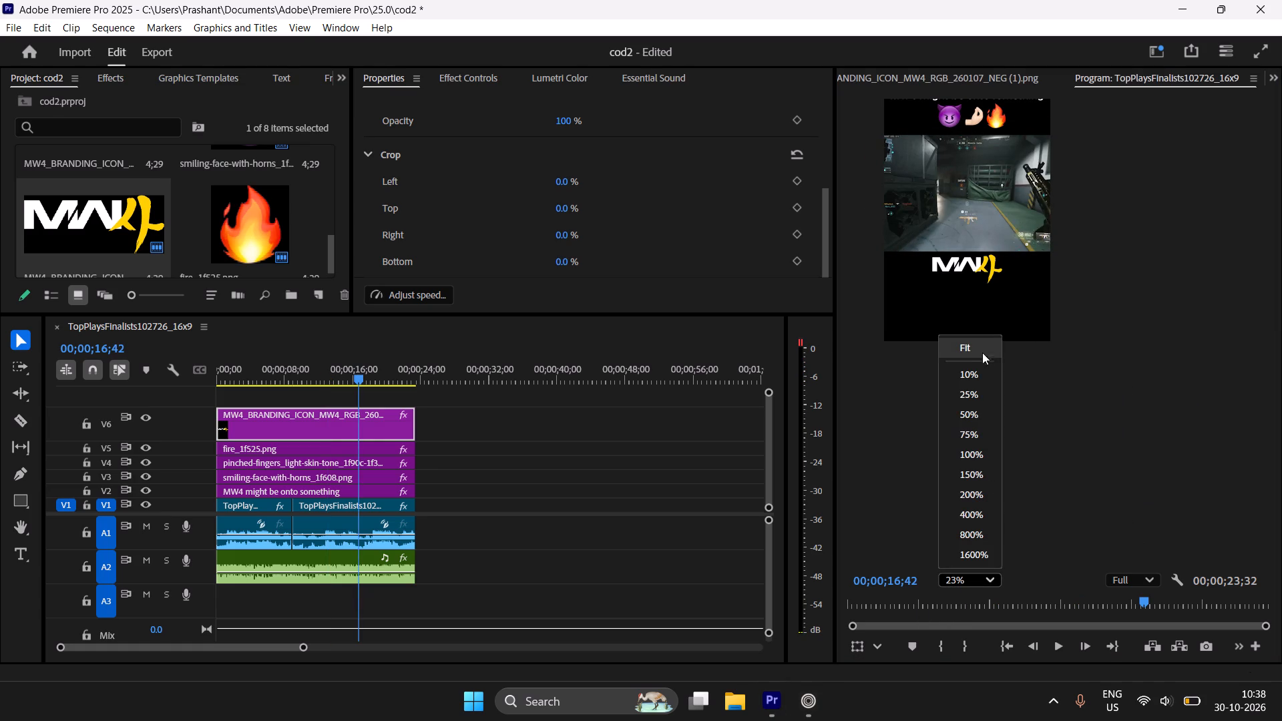
pyautogui.click(966, 339)
pyautogui.press('space')
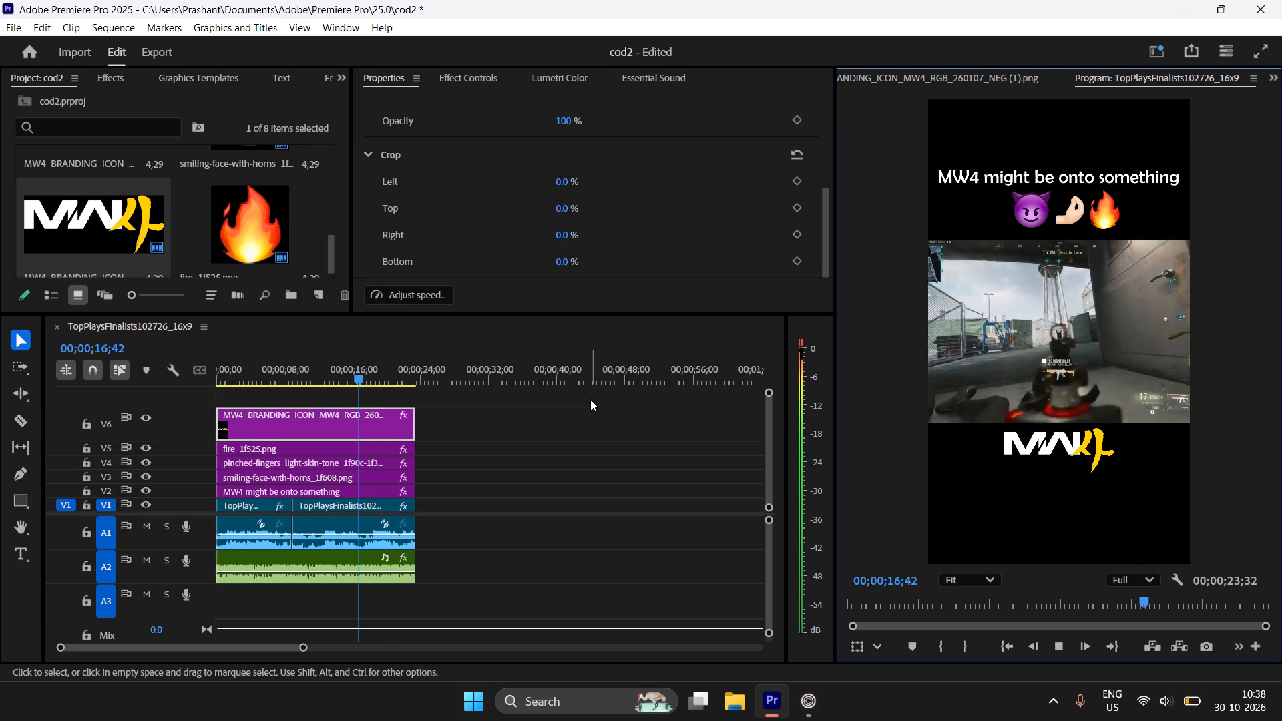
pyautogui.press('space')
# Save the cod2 project.
pyautogui.hotkey('ctrl', 's')
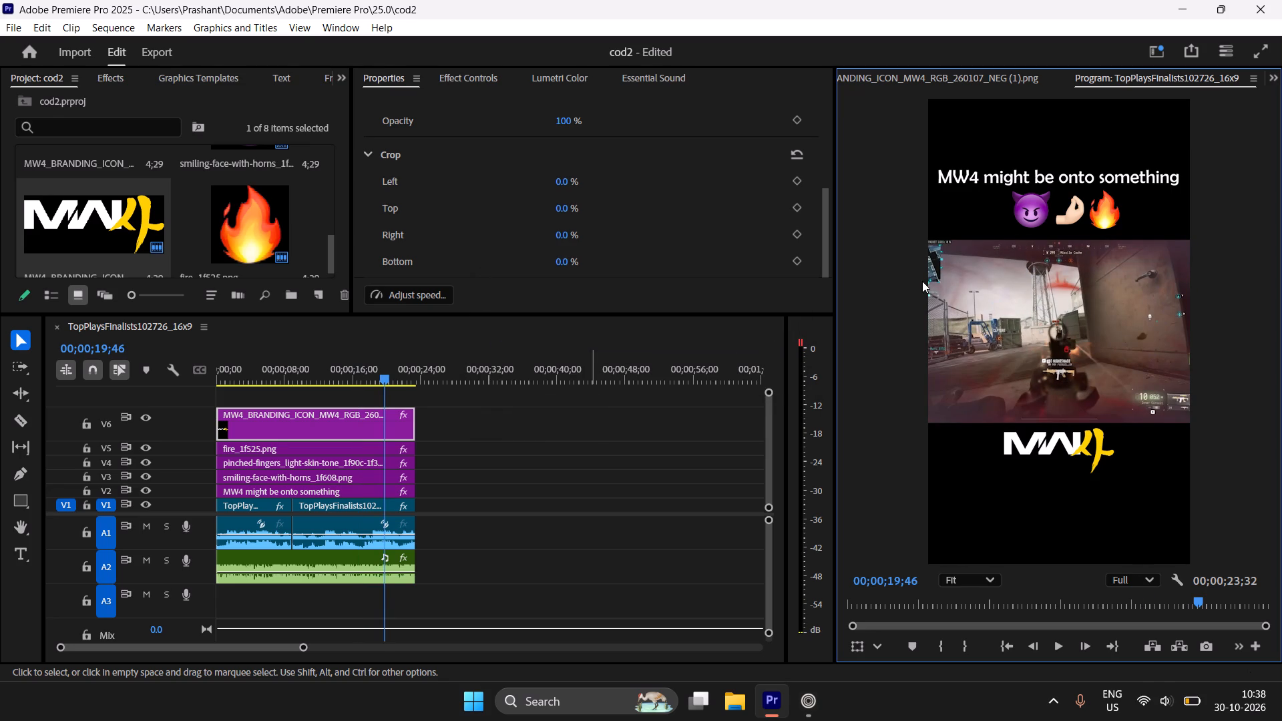
# Quick export the sequence as TopPlaysFinalists102726_16x9.mp4 with the Match Source - Adaptive High Bitrate preset.
pyautogui.click(1194, 51)
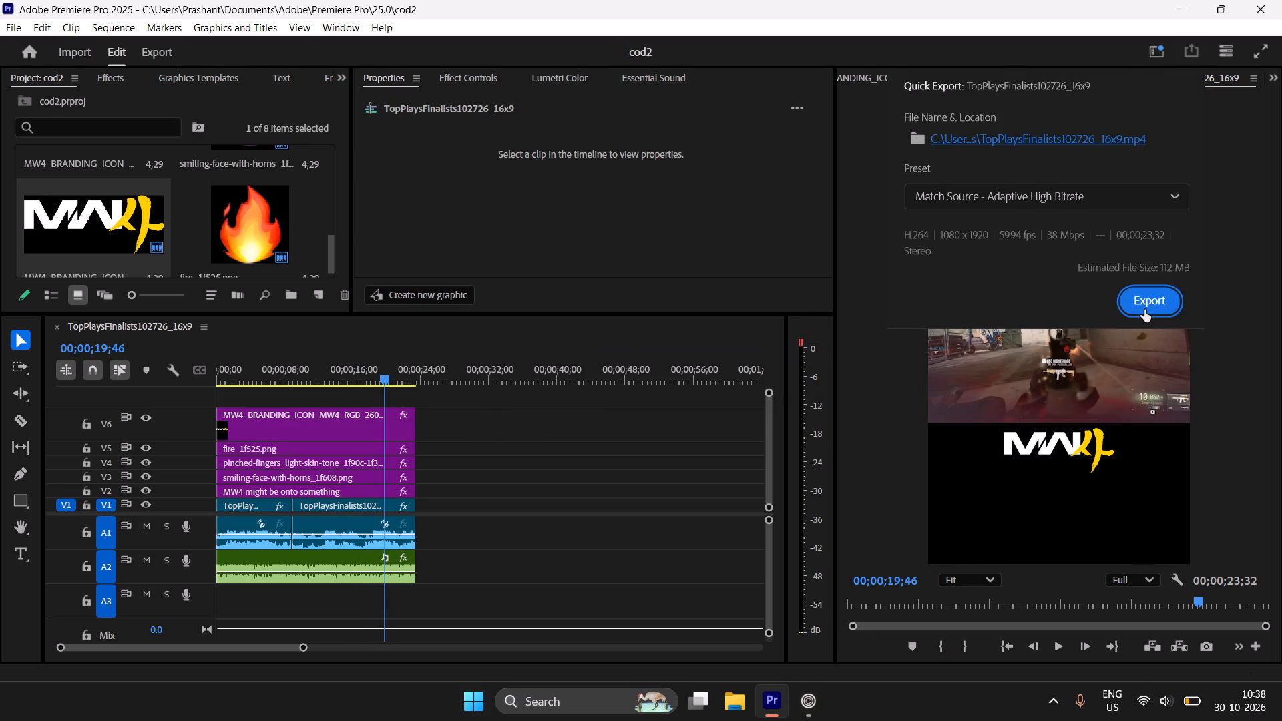
pyautogui.click(1144, 310)
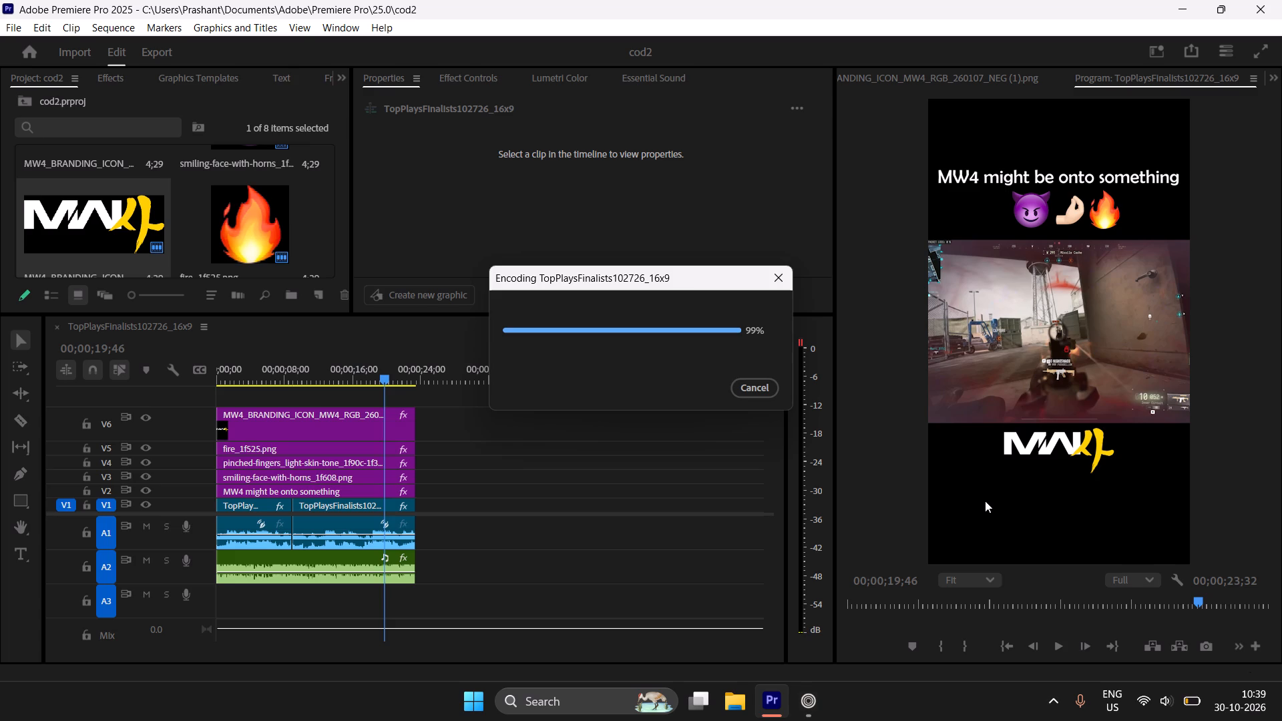
# Close Premiere Pro.
pyautogui.click(1281, 0)
# Switch to the Zen browser, close all the open unpinned tabs and close the browser.
pyautogui.click(810, 698)
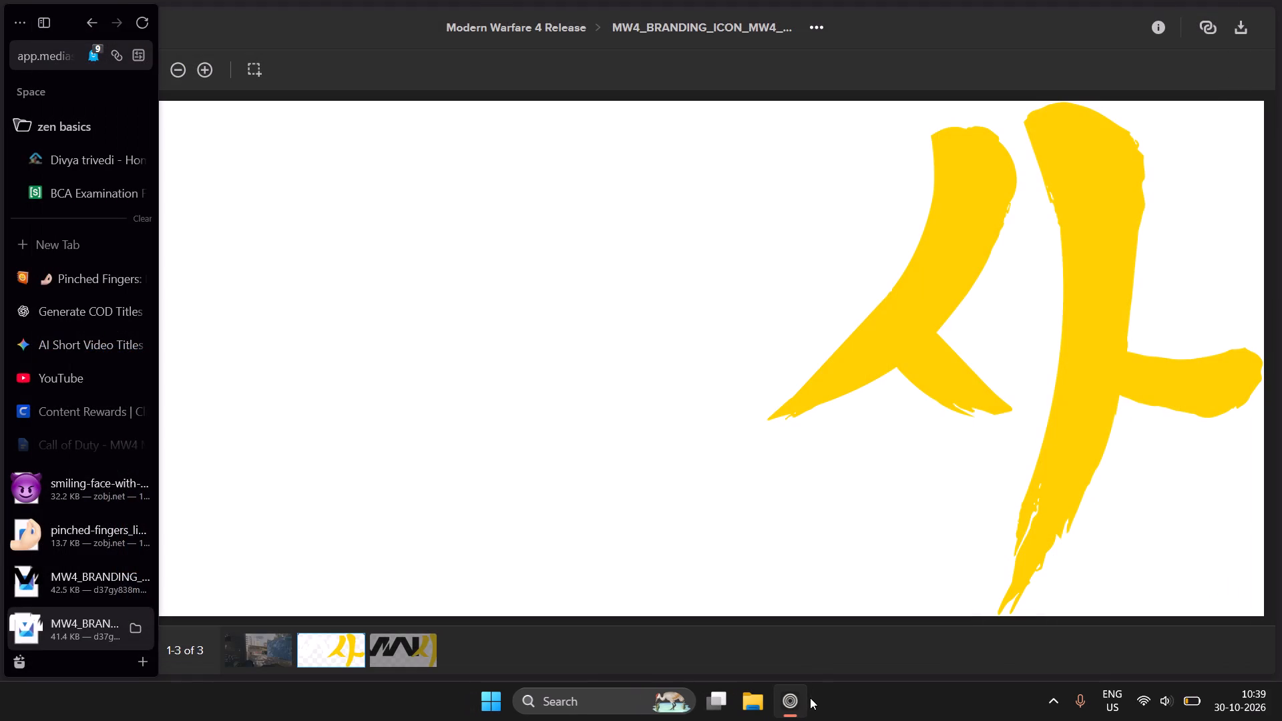
pyautogui.tripleClick(137, 272)
pyautogui.tripleClick(137, 272)
pyautogui.tripleClick(137, 272)
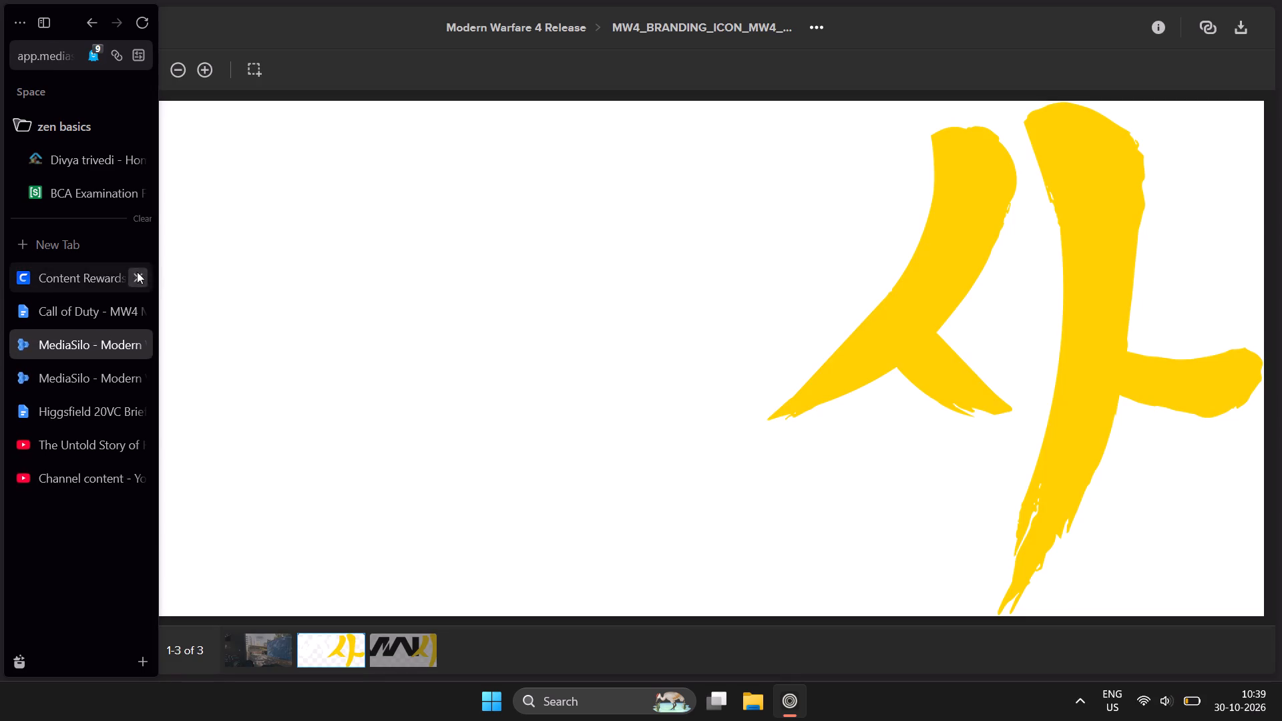
pyautogui.tripleClick(137, 272)
pyautogui.tripleClick(137, 272)
pyautogui.tripleClick(137, 272)
pyautogui.tripleClick(137, 272)
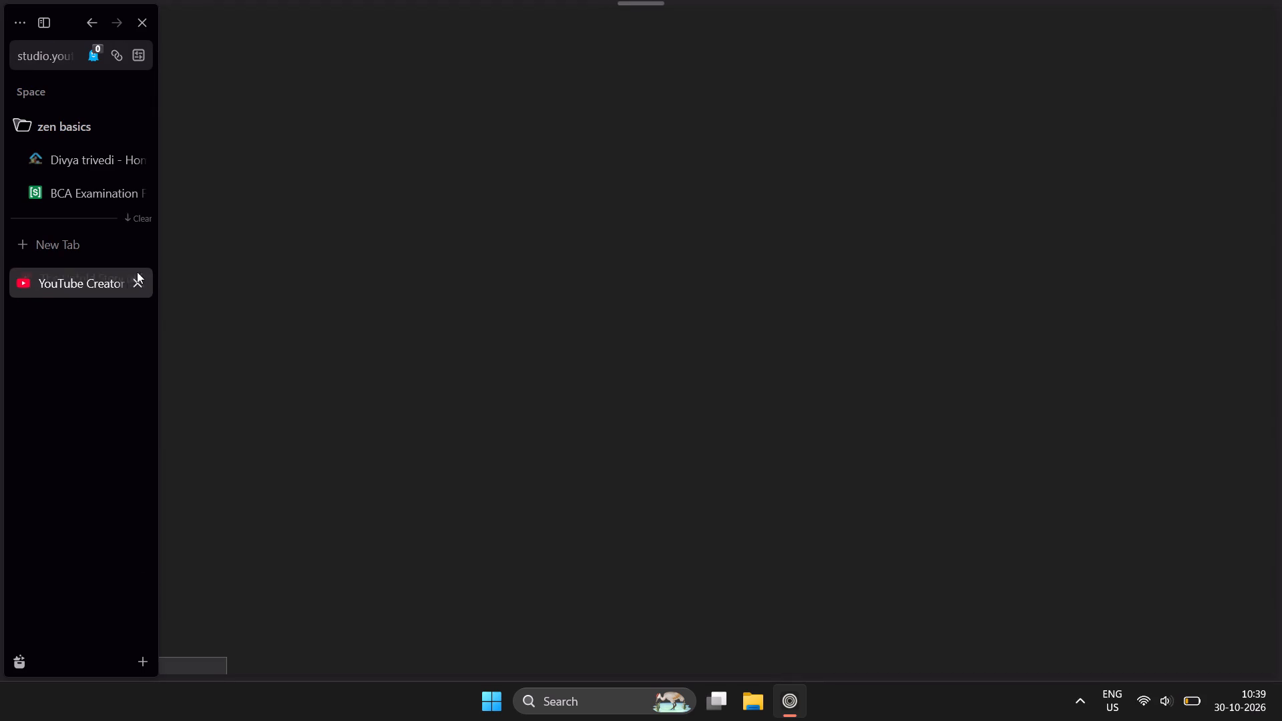
pyautogui.click(1281, 0)
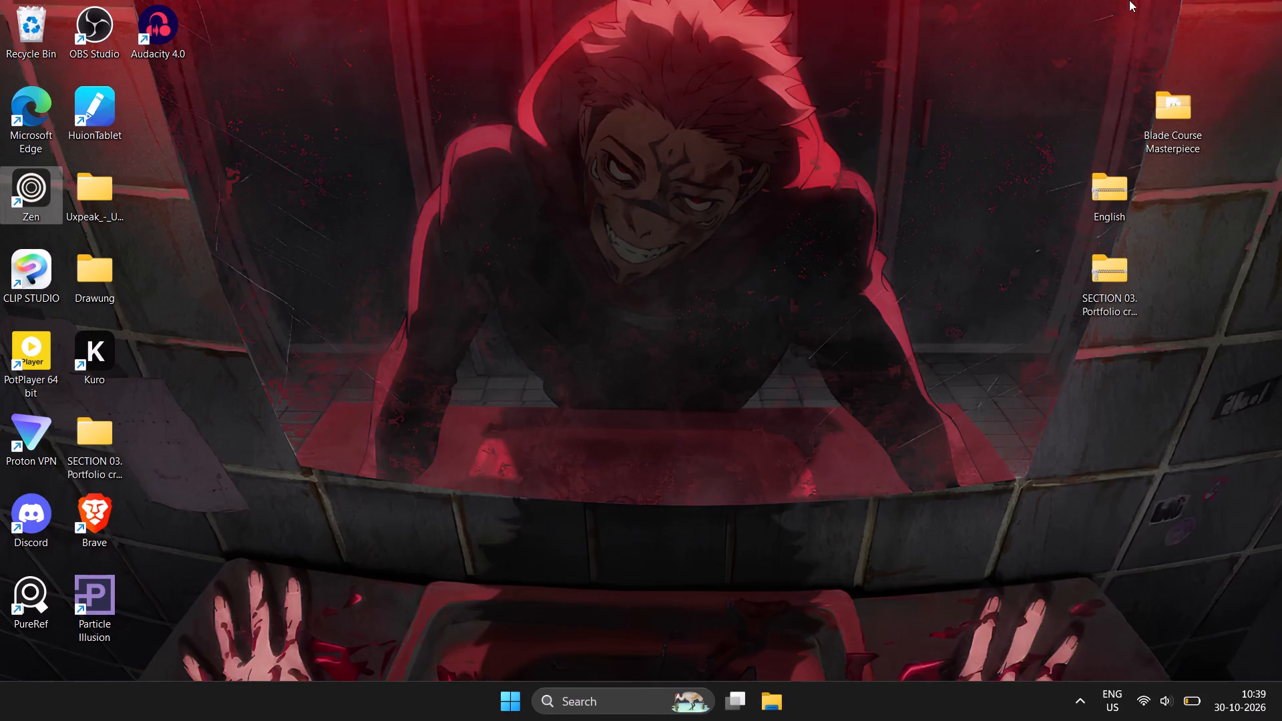
# Launch Proton VPN, open its window, change to another server and dismiss the low-battery dialog.
pyautogui.doubleClick(47, 443)
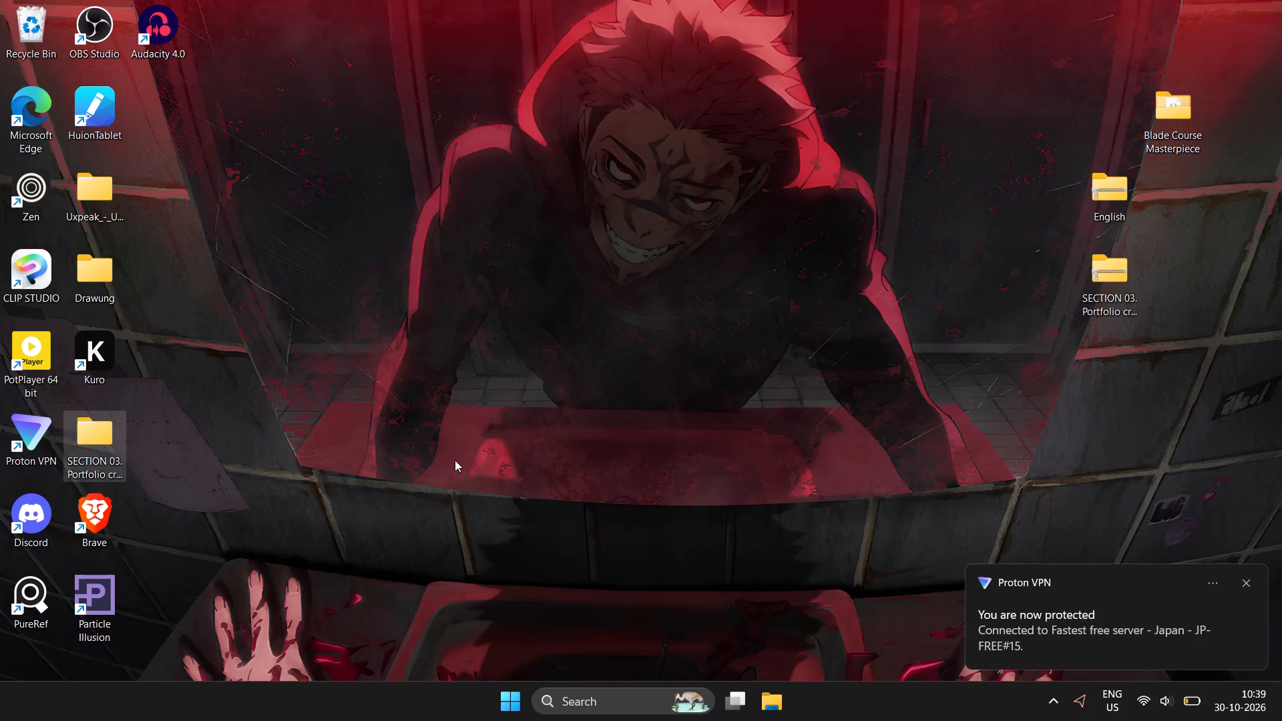
pyautogui.click(1087, 596)
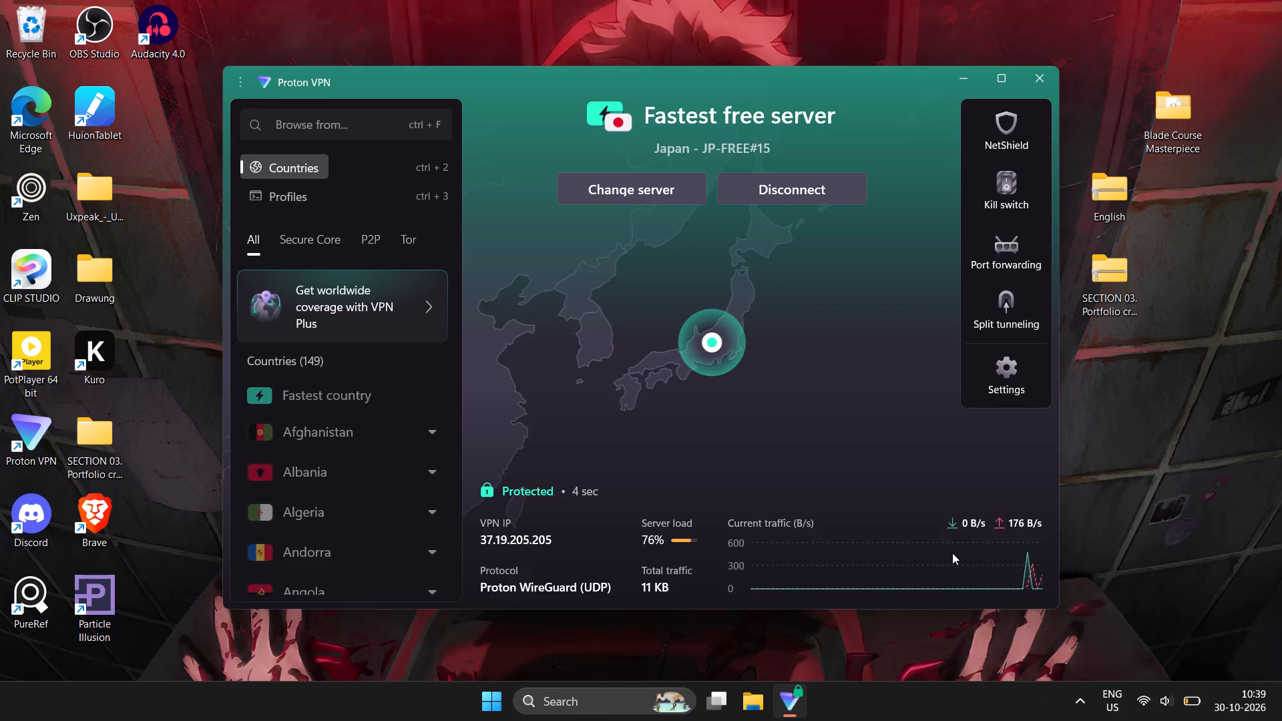
pyautogui.click(632, 192)
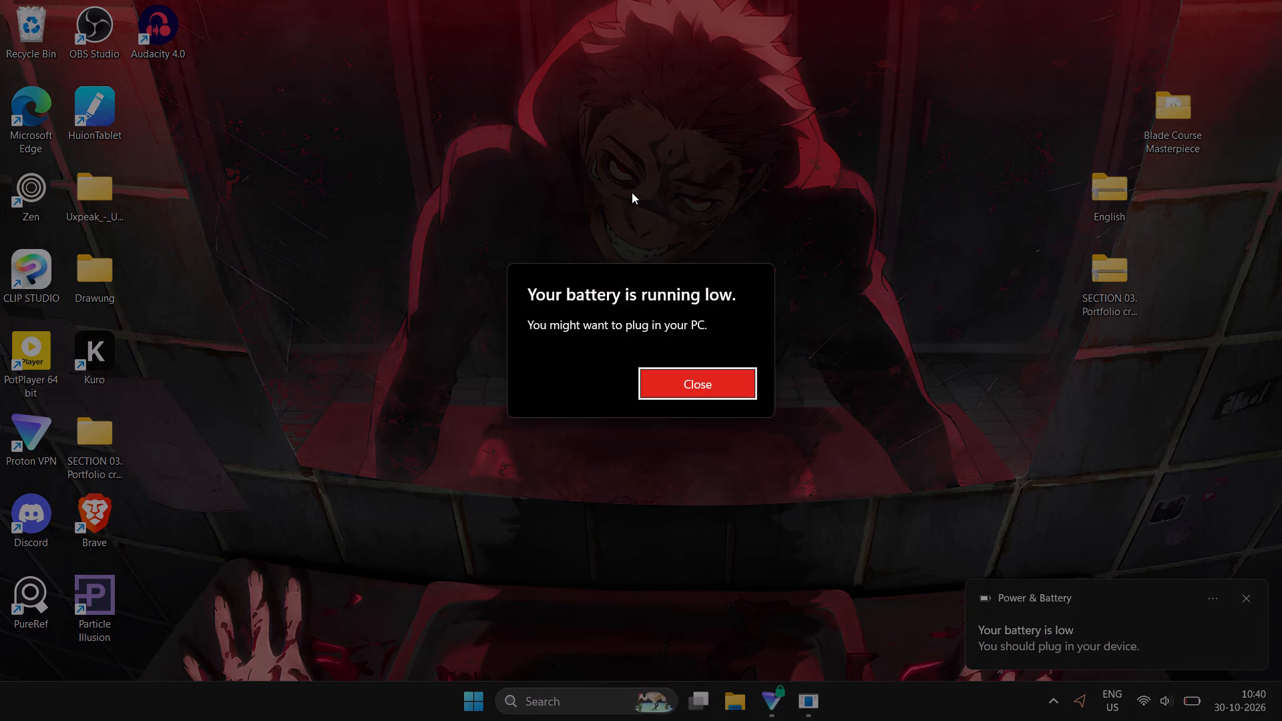
pyautogui.click(714, 389)
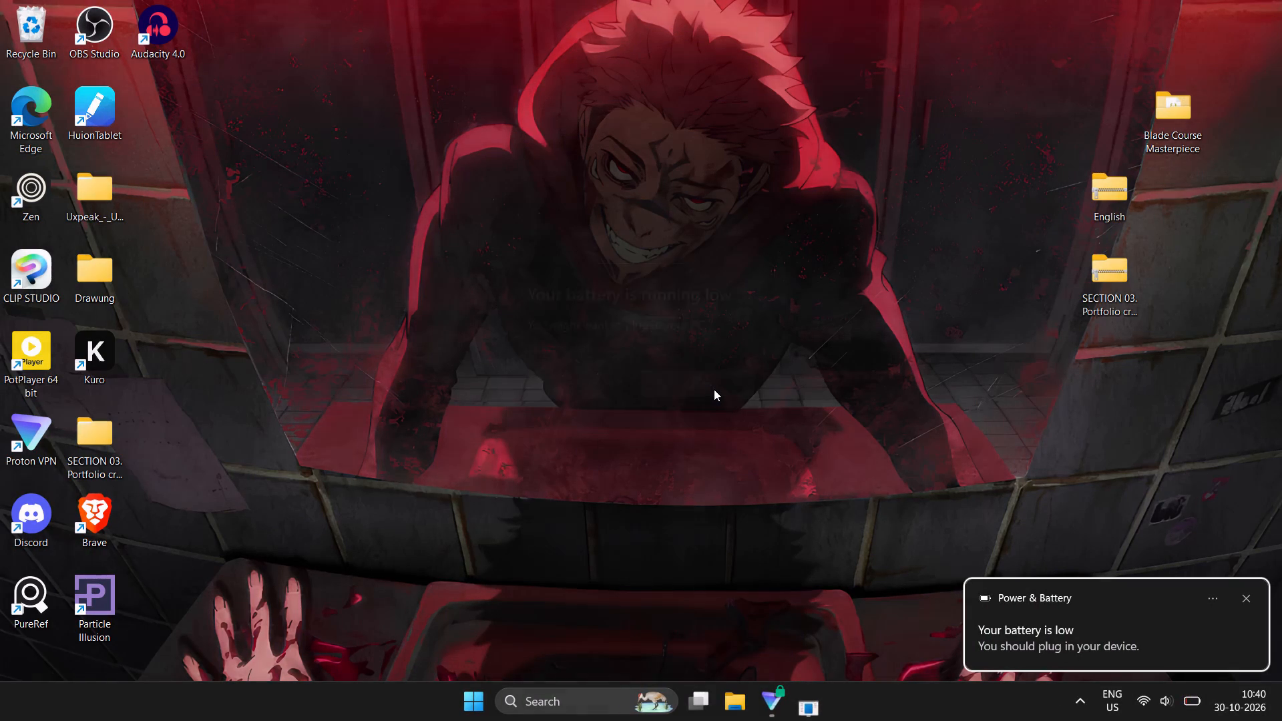